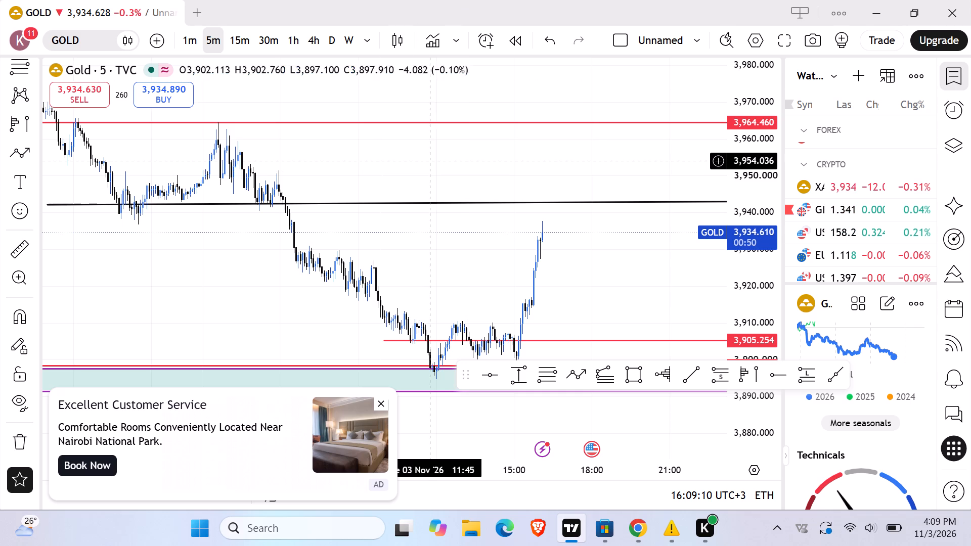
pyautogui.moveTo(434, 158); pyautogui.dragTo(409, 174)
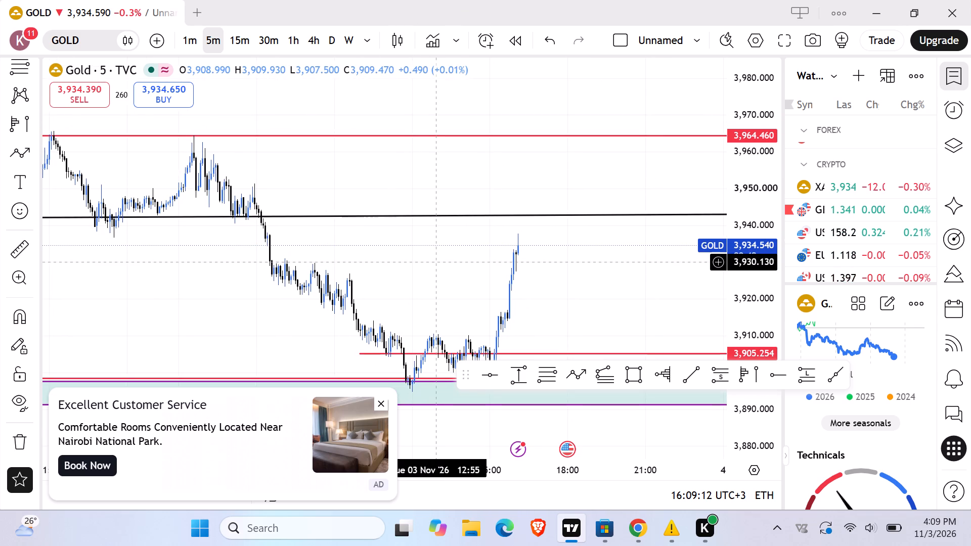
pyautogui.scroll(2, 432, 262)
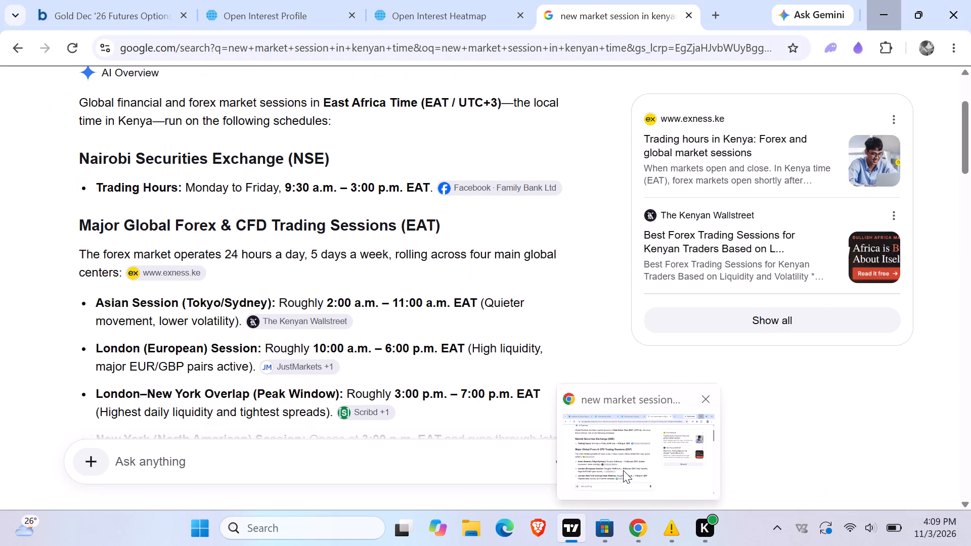
# Switch to Chrome and clear all drawn annotations from the CME gold Open Interest Heatmap page.
pyautogui.click(623, 469)
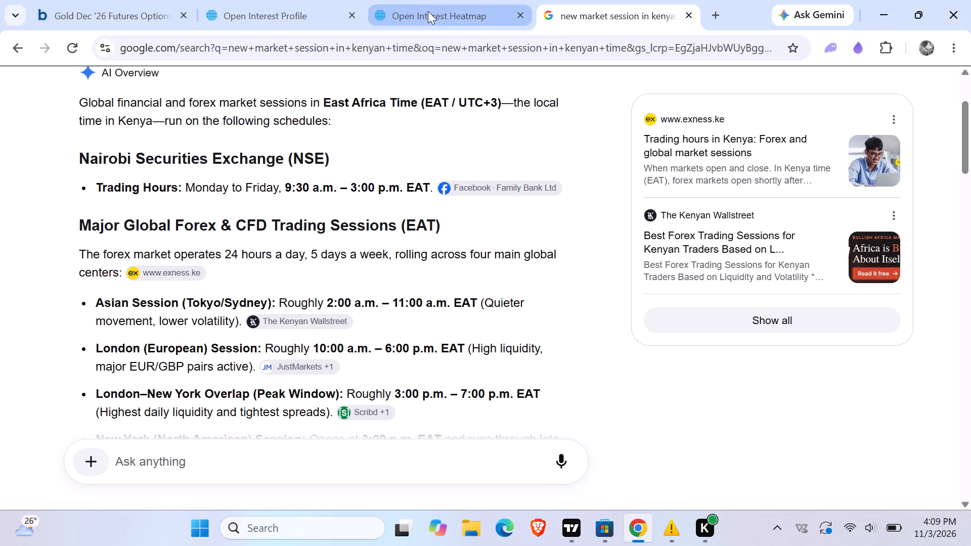
pyautogui.click(428, 11)
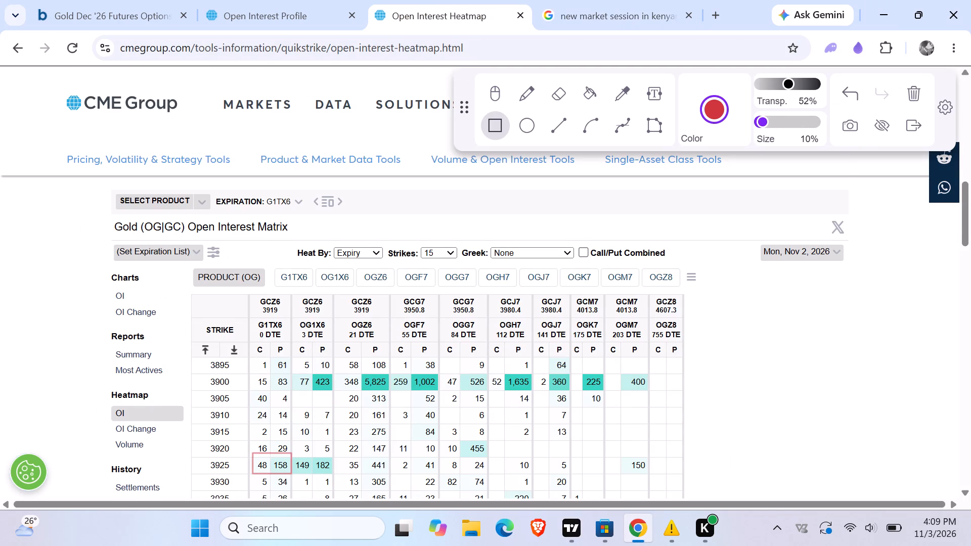
pyautogui.scroll(-2, 376, 258)
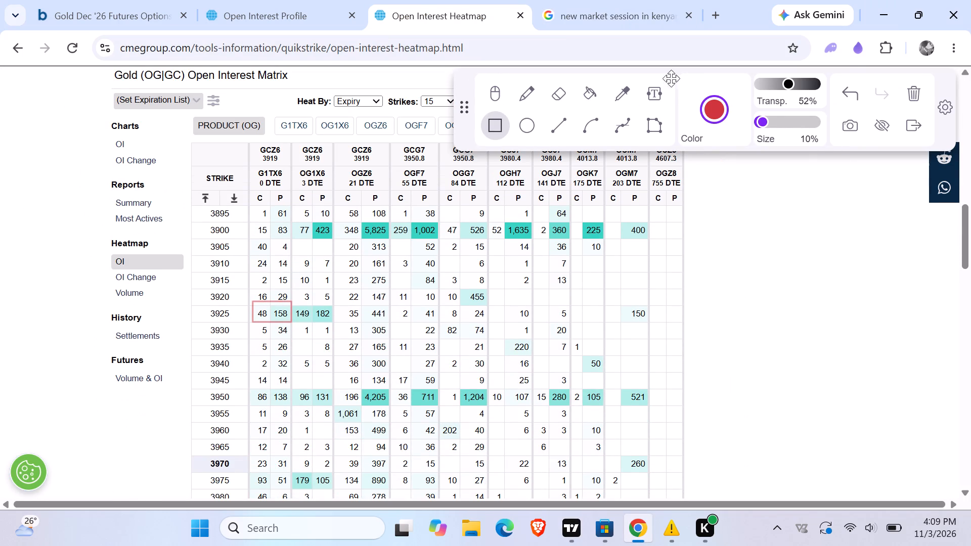
pyautogui.click(923, 92)
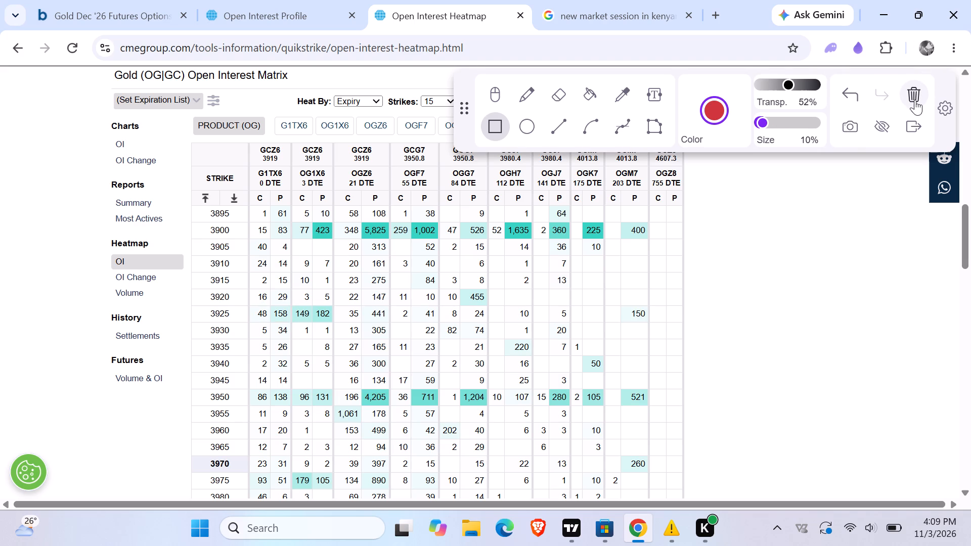
pyautogui.click(913, 102)
pyautogui.click(909, 101)
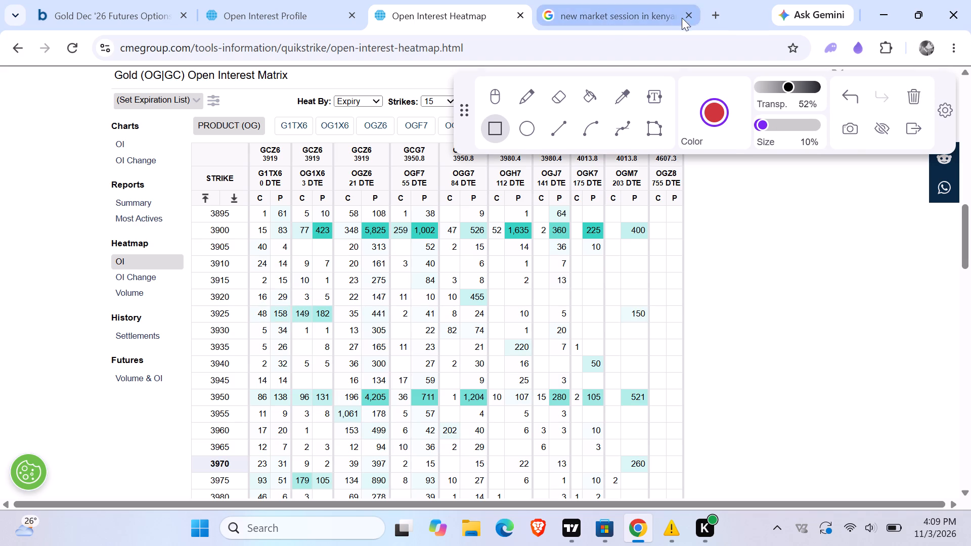
# Open the Barchart Gold Dec '26 Volatility & Greeks page and dismiss its pop-up and banner adverts.
pyautogui.click(712, 14)
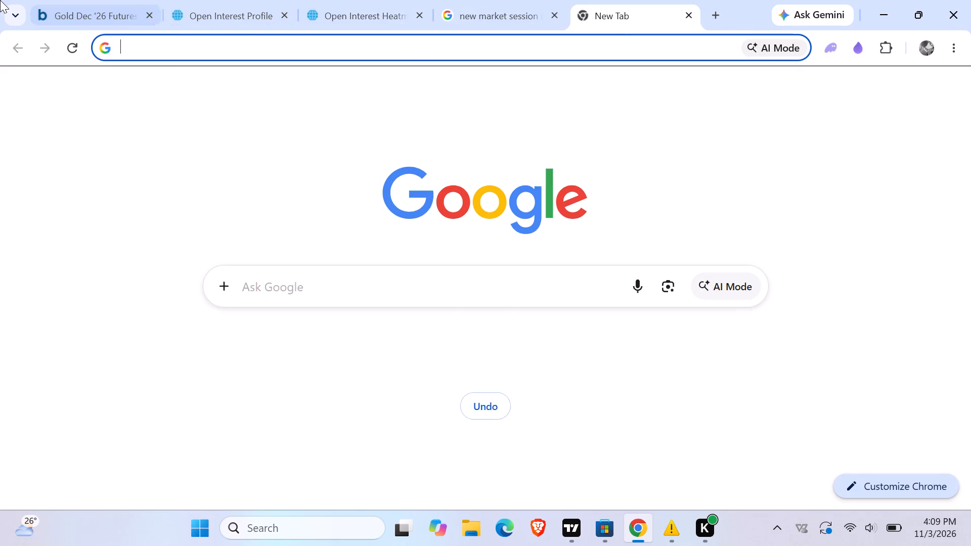
pyautogui.click(73, 15)
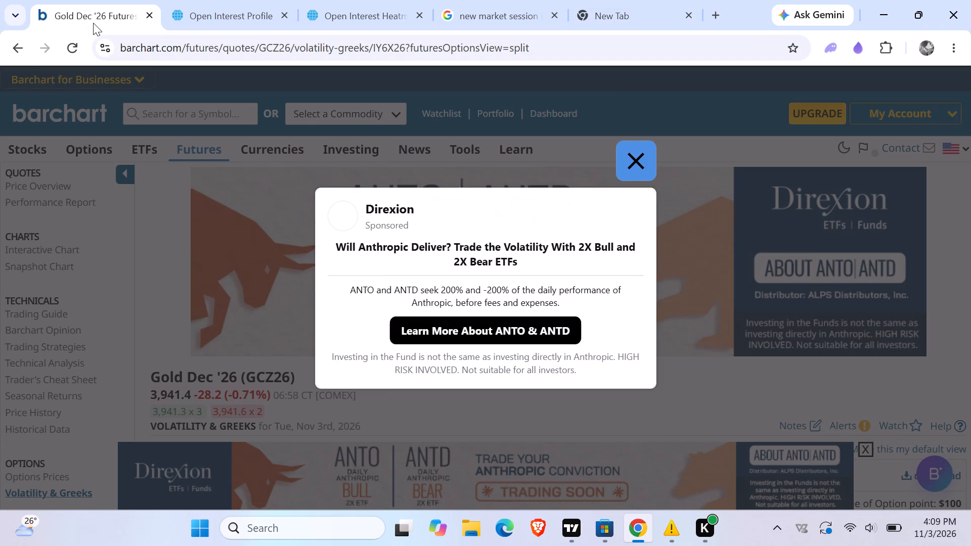
pyautogui.click(647, 95)
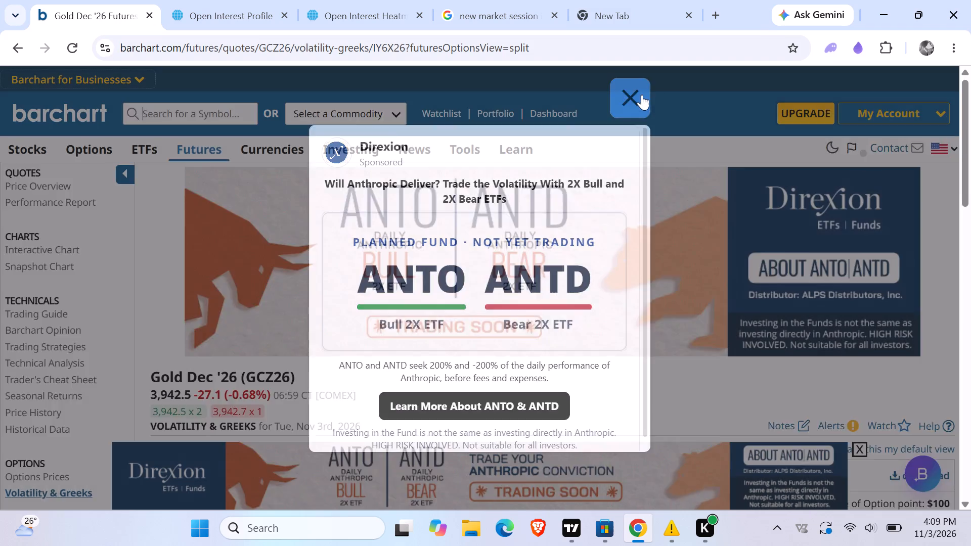
pyautogui.click(397, 113)
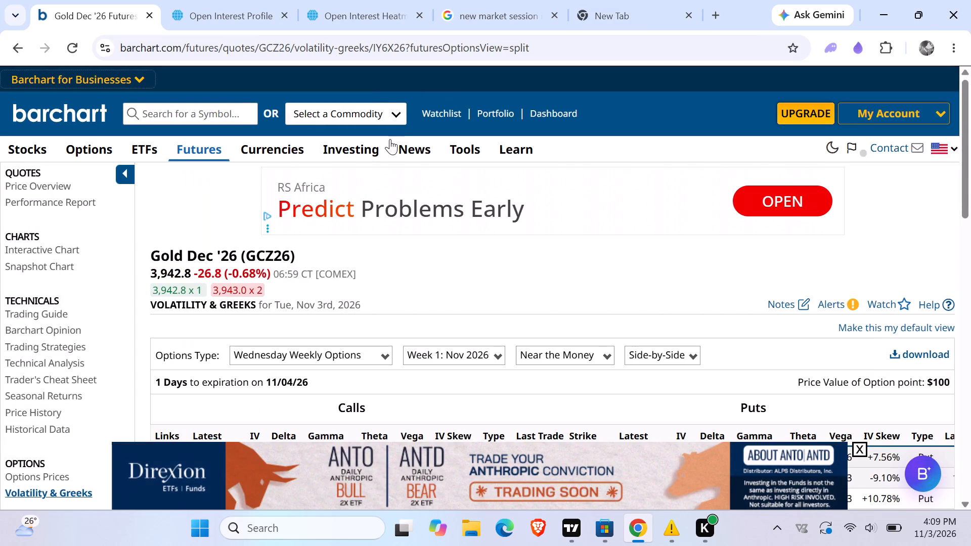
pyautogui.click(393, 111)
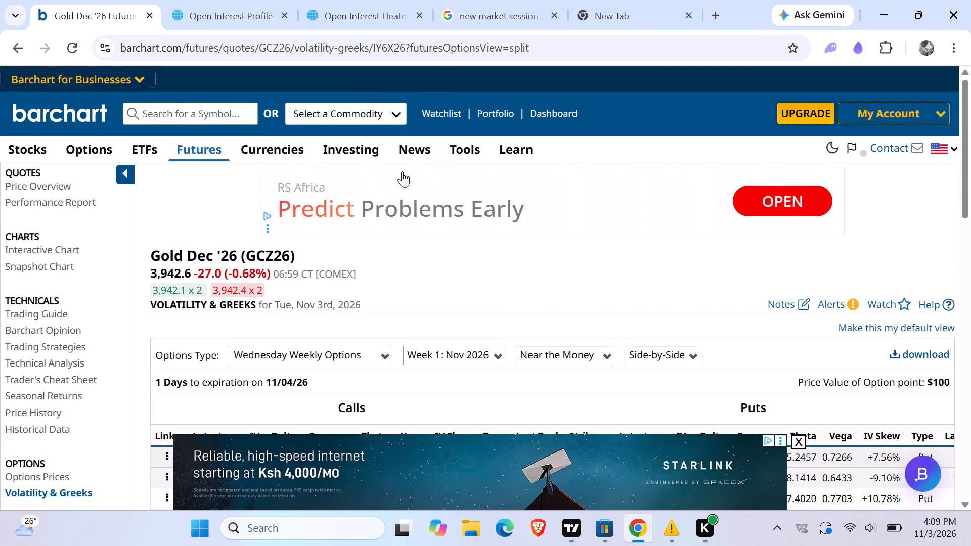
pyautogui.scroll(-2, 360, 156)
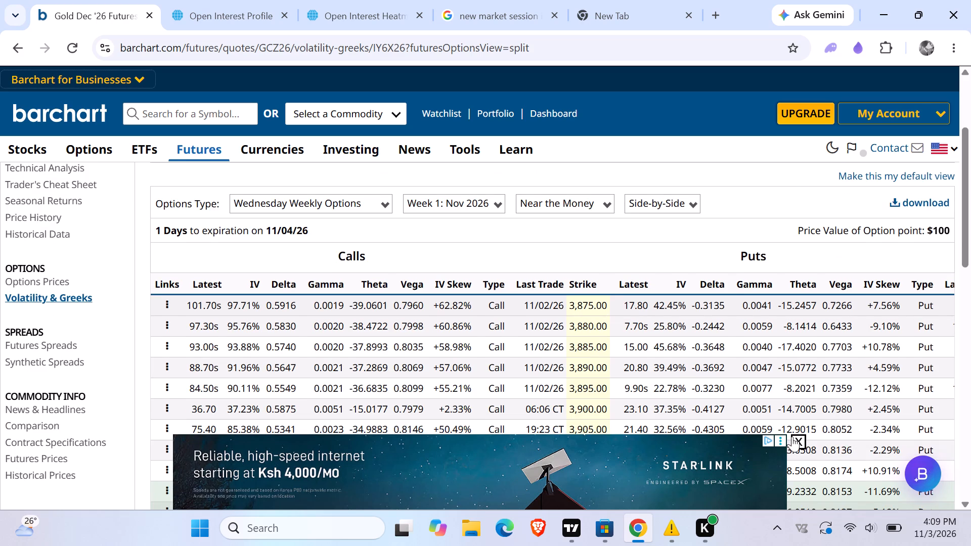
pyautogui.click(801, 441)
# Reload the Gold Dec '26 Volatility & Greeks page and look through the calls and puts table.
pyautogui.scroll(-2, 409, 223)
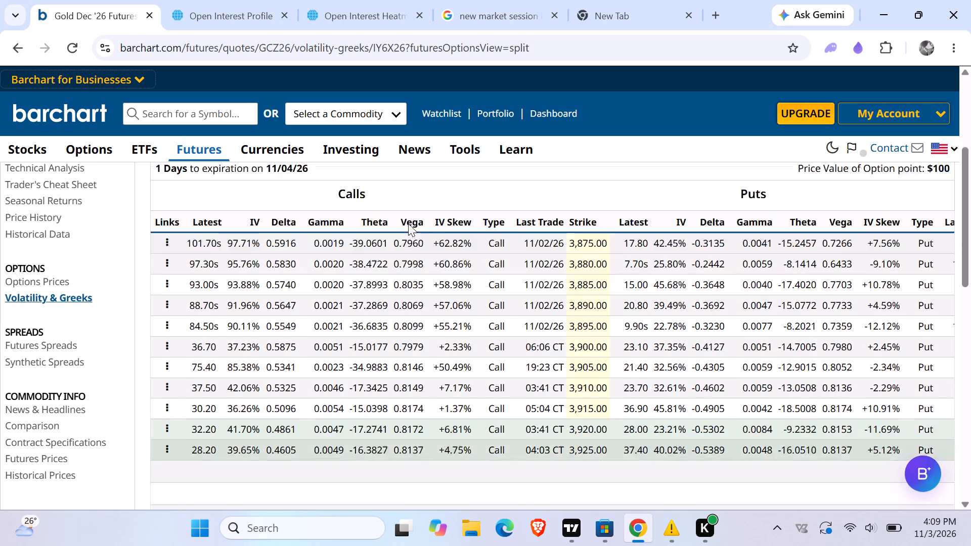
pyautogui.scroll(1, 372, 289)
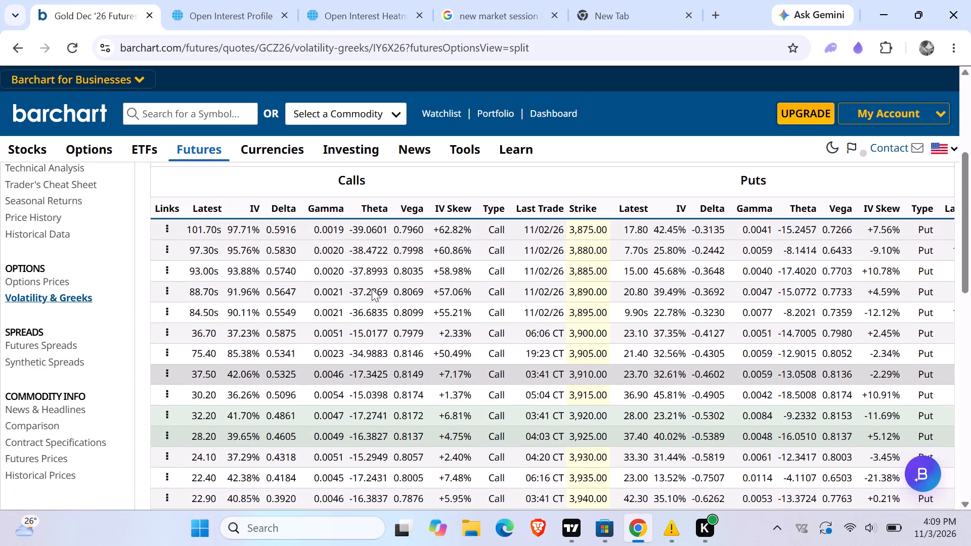
pyautogui.scroll(1, 372, 289)
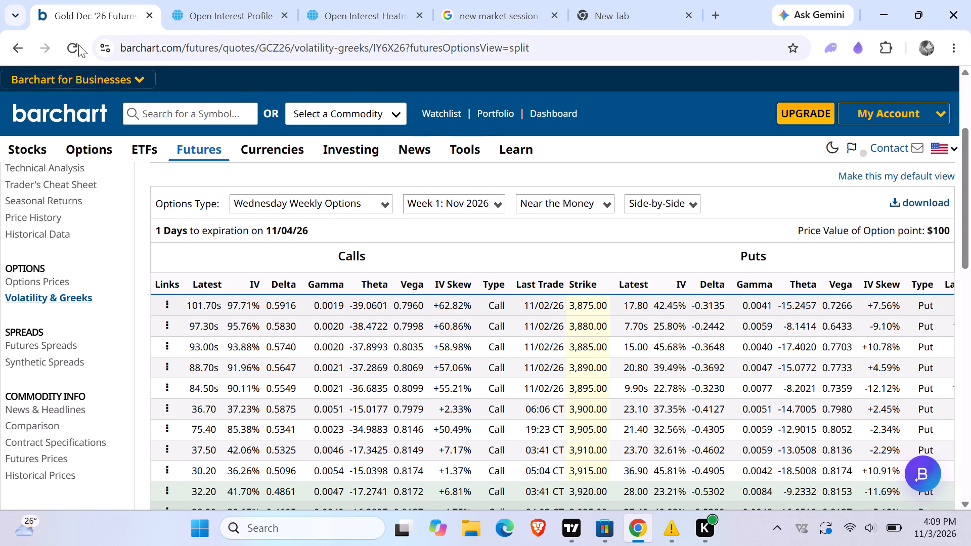
pyautogui.click(64, 47)
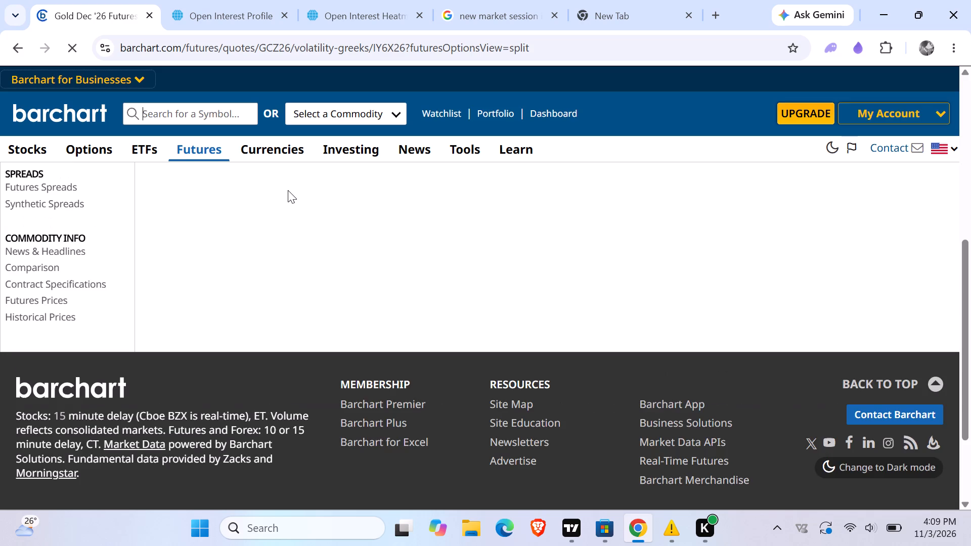
pyautogui.scroll(1, 285, 192)
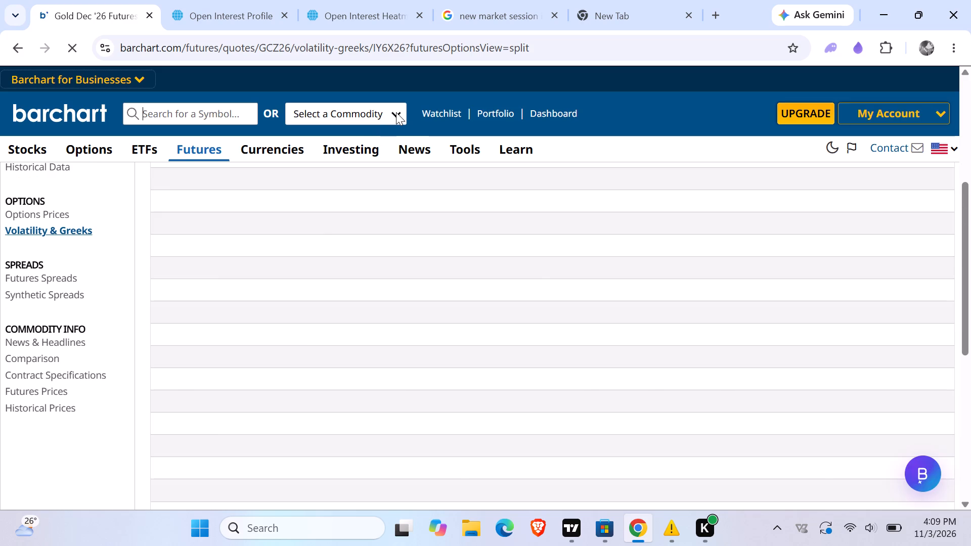
pyautogui.scroll(4, 374, 190)
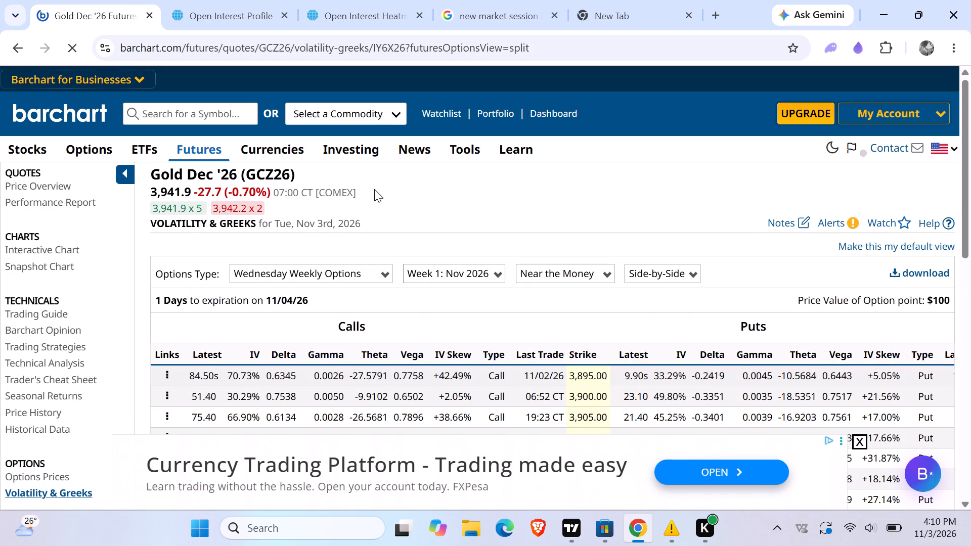
pyautogui.scroll(-1, 373, 190)
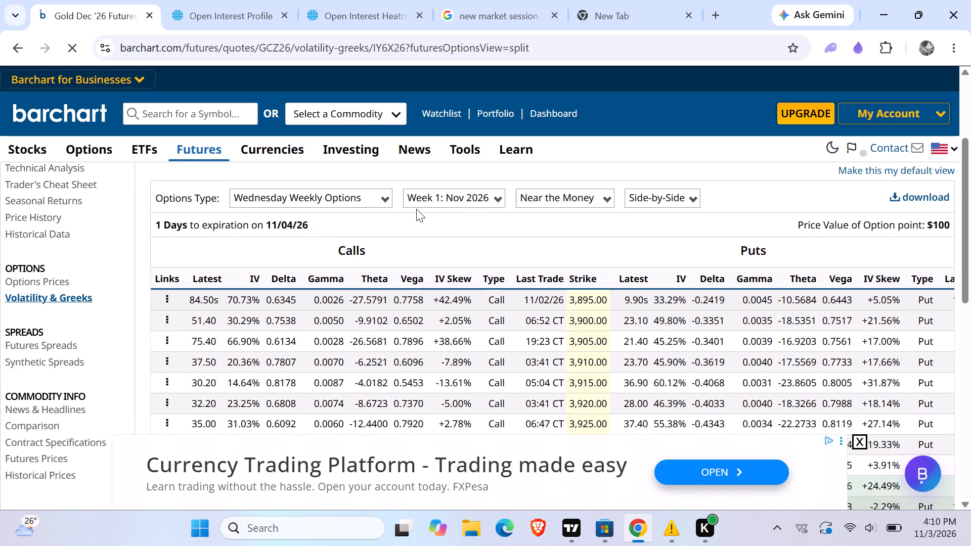
pyautogui.scroll(-1, 389, 232)
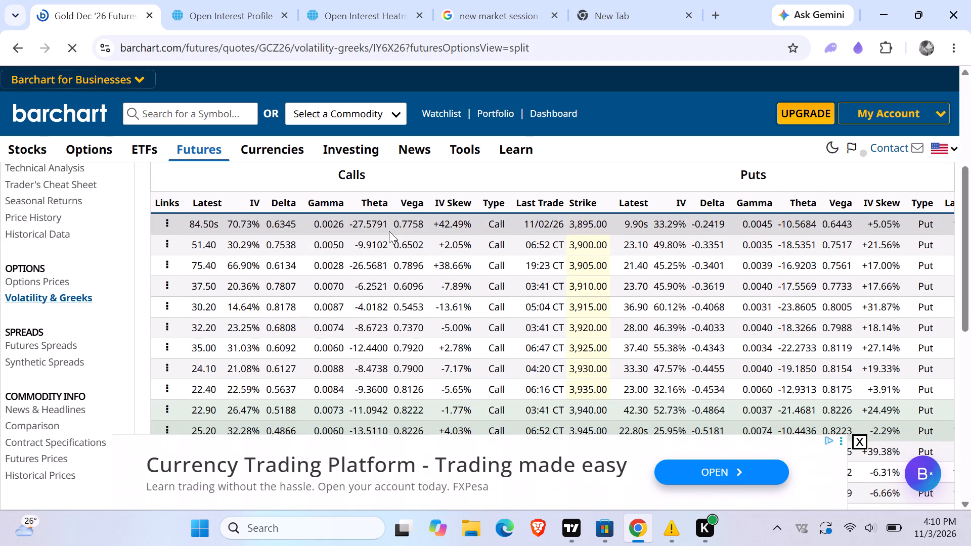
pyautogui.scroll(2, 389, 230)
# Choose Wednesday Weekly Options as the options type with the Side-by-Side layout, dismissing the pop-up advert.
pyautogui.click(384, 276)
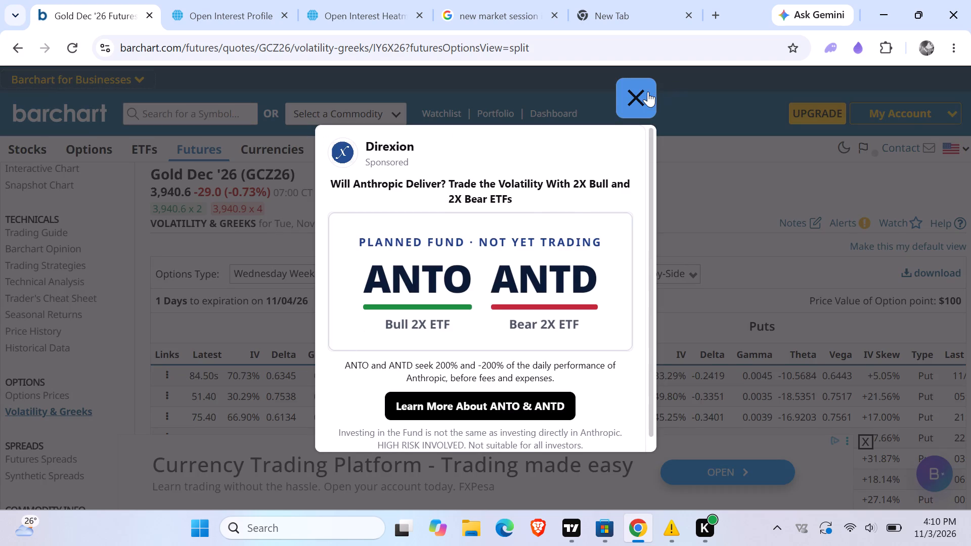
pyautogui.moveTo(639, 90); pyautogui.dragTo(635, 90)
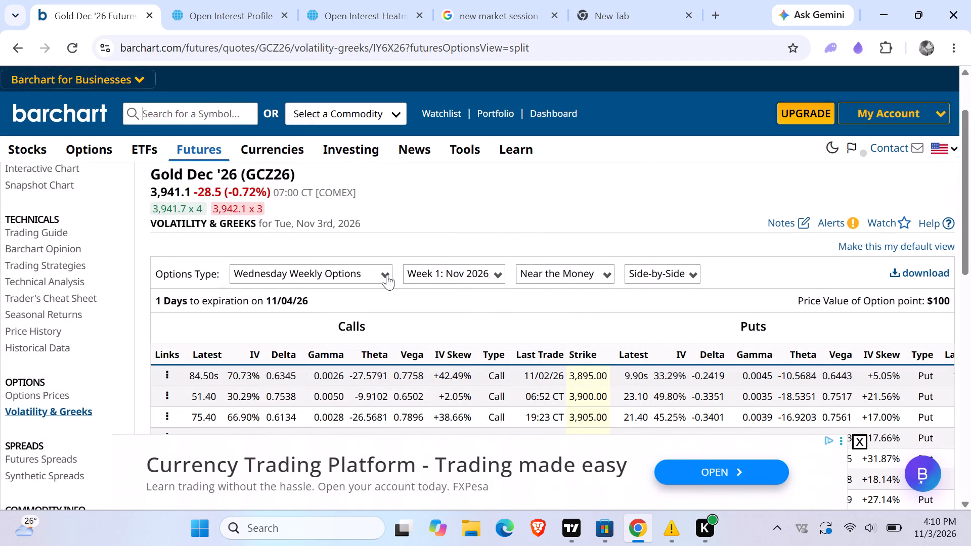
pyautogui.click(385, 275)
pyautogui.click(329, 367)
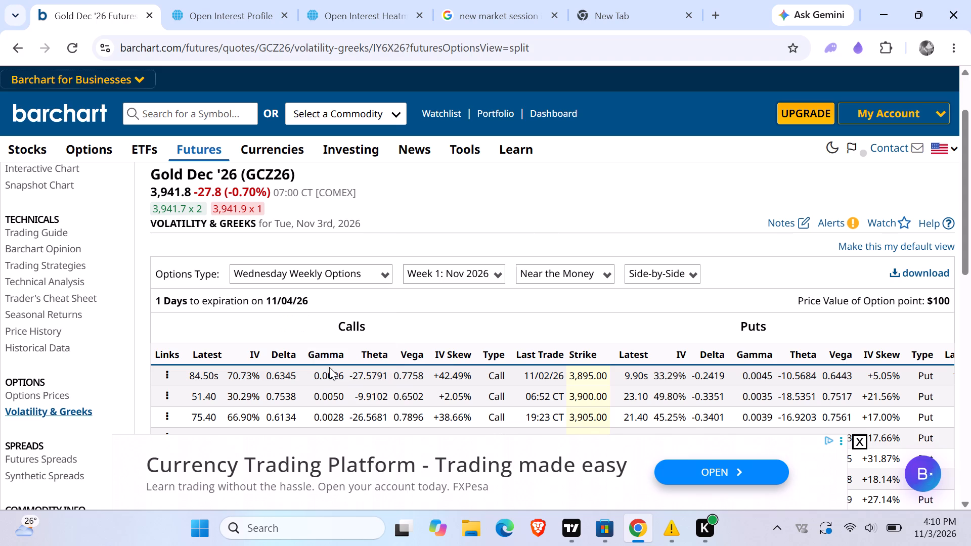
pyautogui.click(687, 272)
pyautogui.click(668, 311)
# Dismiss the banner advert, then clear the old rectangle annotations from the options table with the page drawing tool.
pyautogui.scroll(-1, 535, 309)
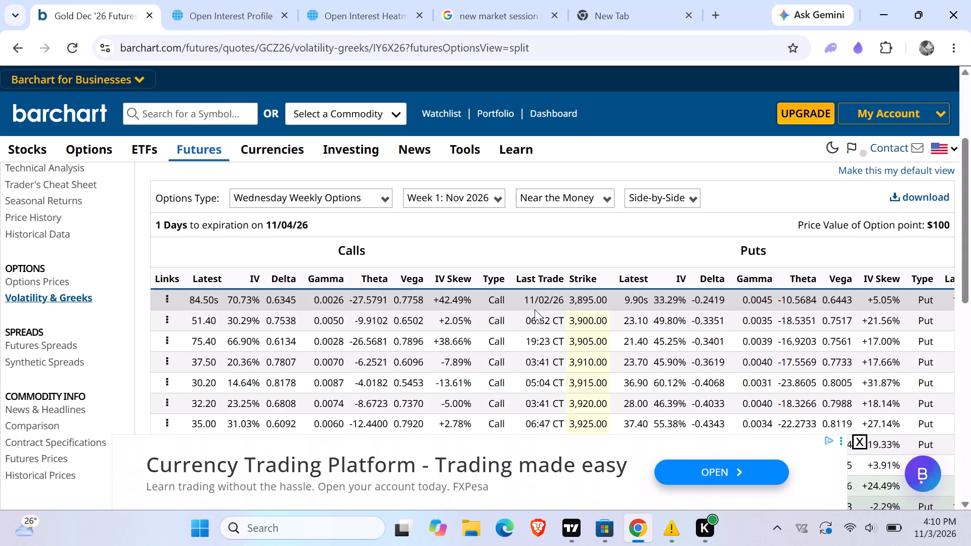
pyautogui.scroll(-2, 535, 309)
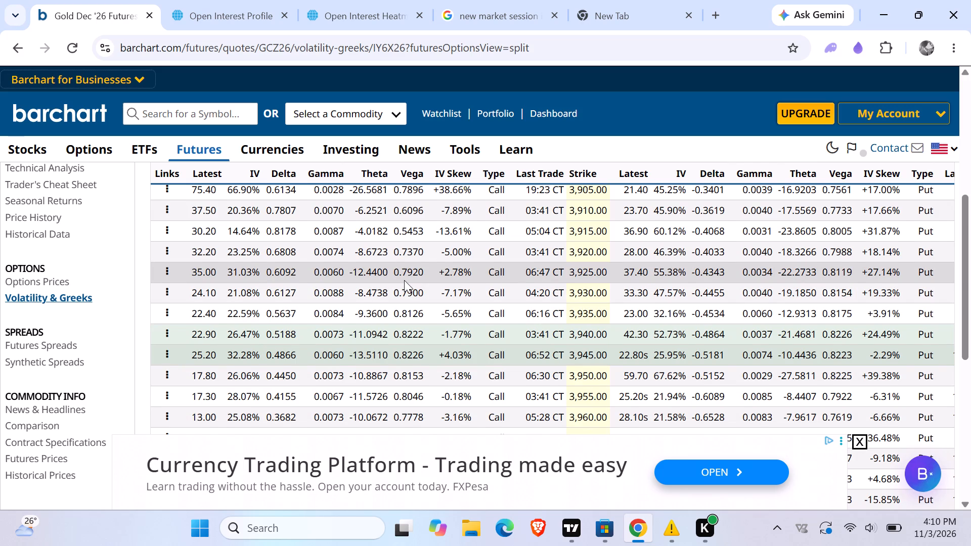
pyautogui.scroll(1, 404, 280)
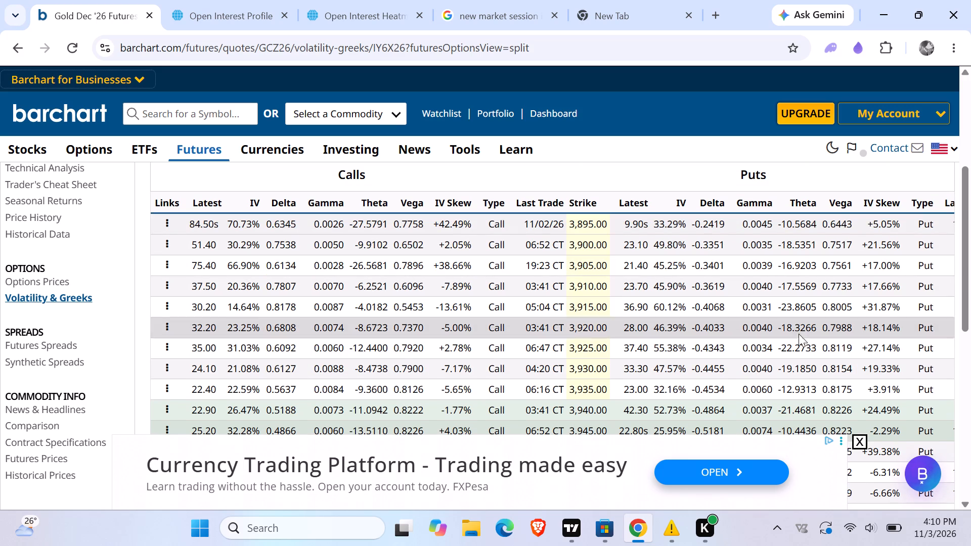
pyautogui.click(858, 438)
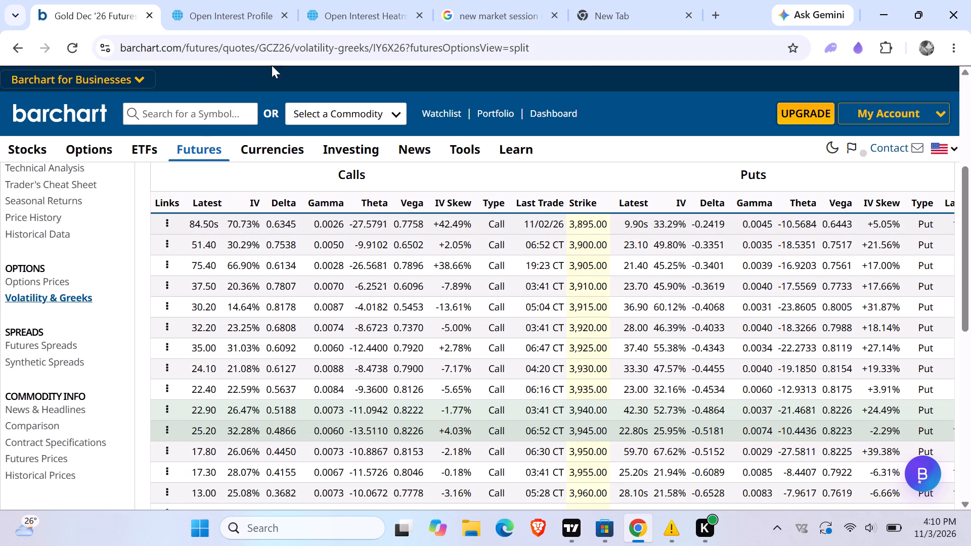
pyautogui.click(855, 51)
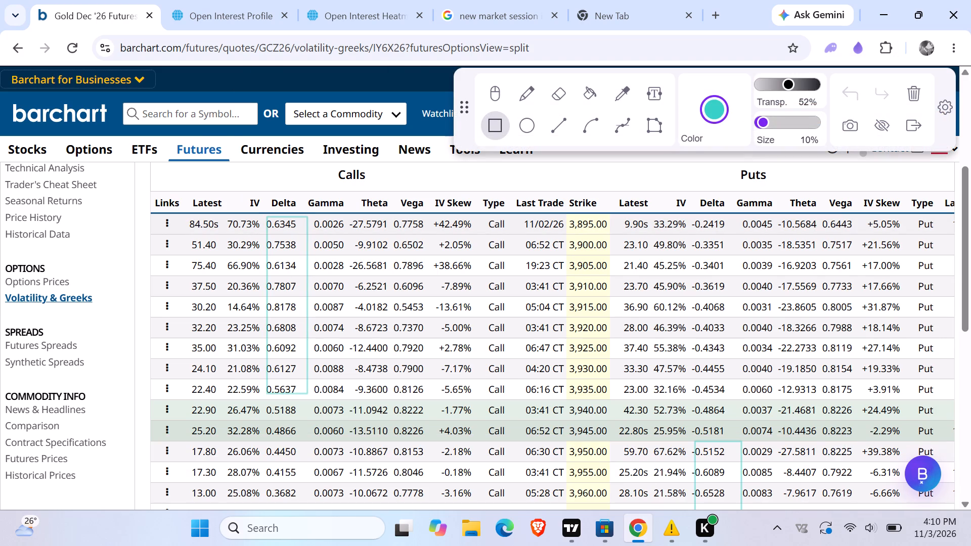
pyautogui.click(908, 97)
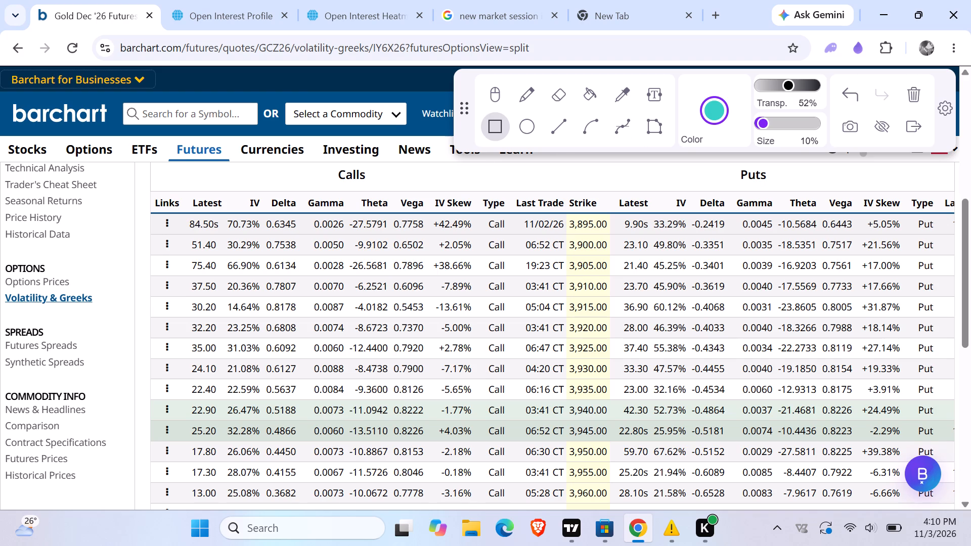
# Draw a turquoise rectangle around the call Delta values for strikes 3,895.00 to 3,935.00.
pyautogui.scroll(1, 207, 272)
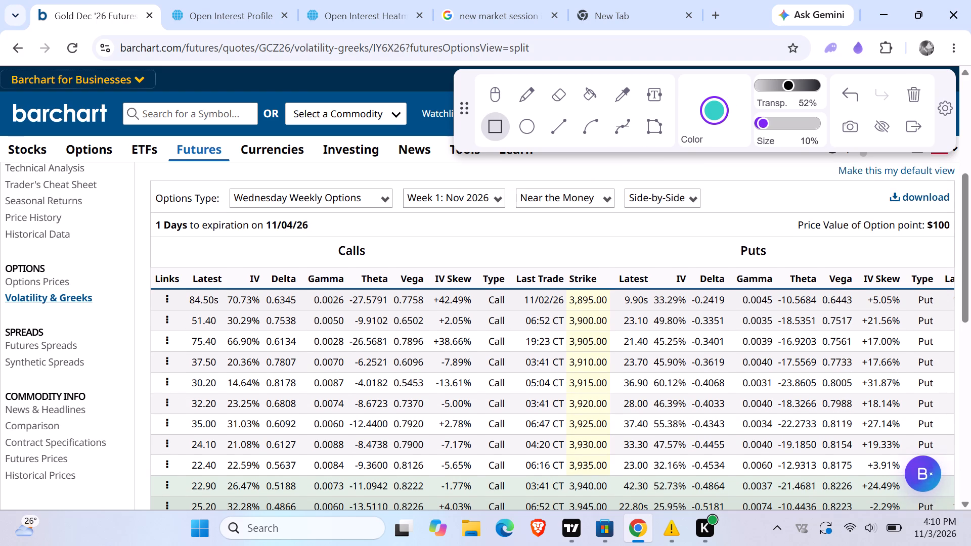
pyautogui.moveTo(261, 292); pyautogui.dragTo(297, 473)
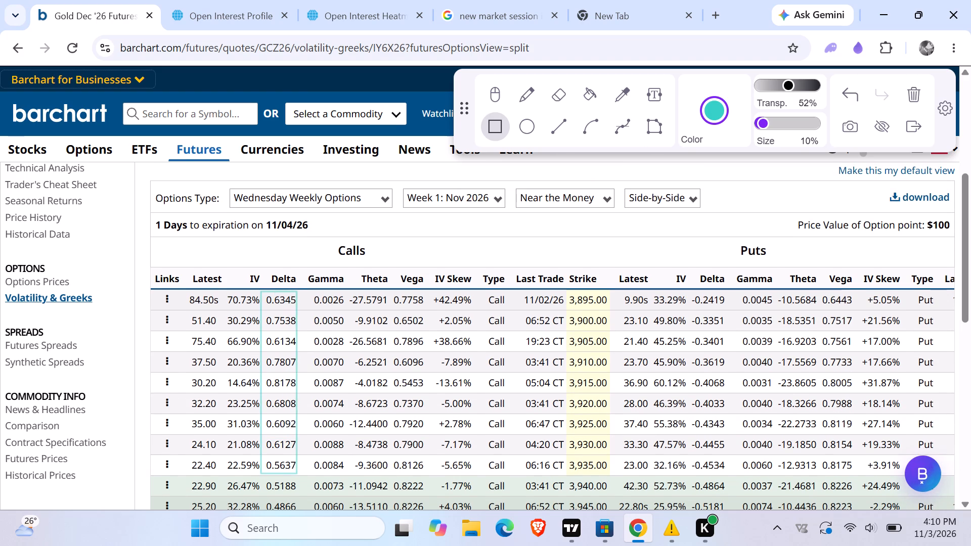
pyautogui.moveTo(297, 473); pyautogui.dragTo(298, 474)
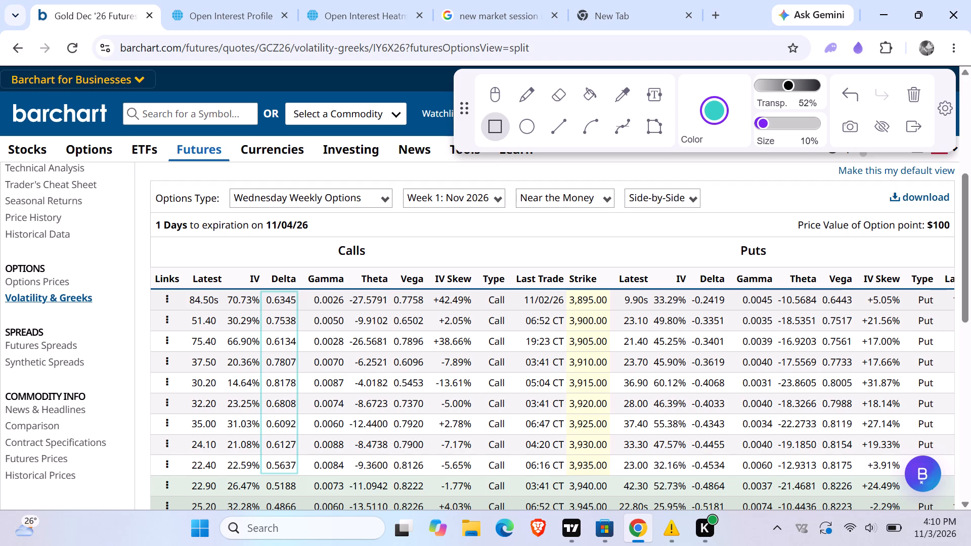
pyautogui.scroll(-1, 525, 287)
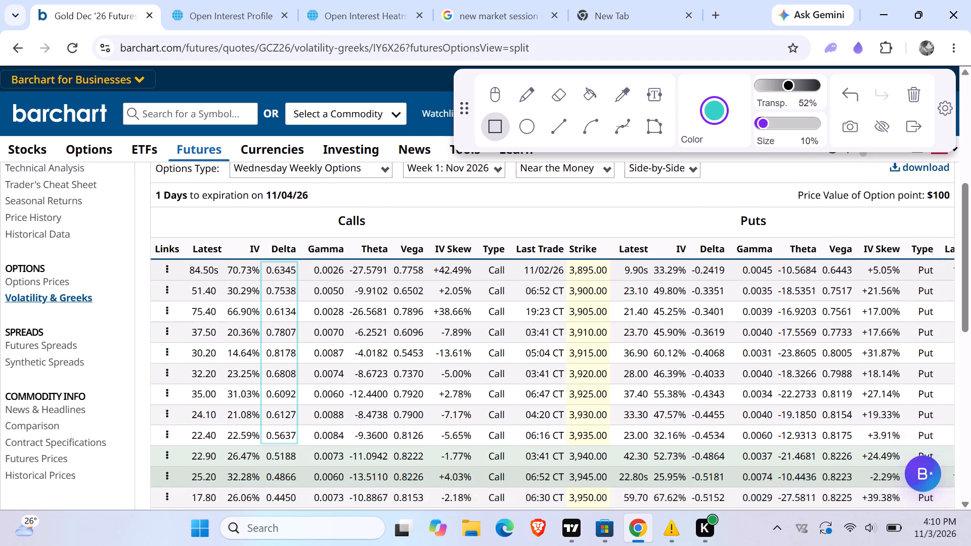
# Draw a turquoise rectangle around the put Delta values for strikes 3,950.00 to 3,990.00.
pyautogui.scroll(-2, 521, 289)
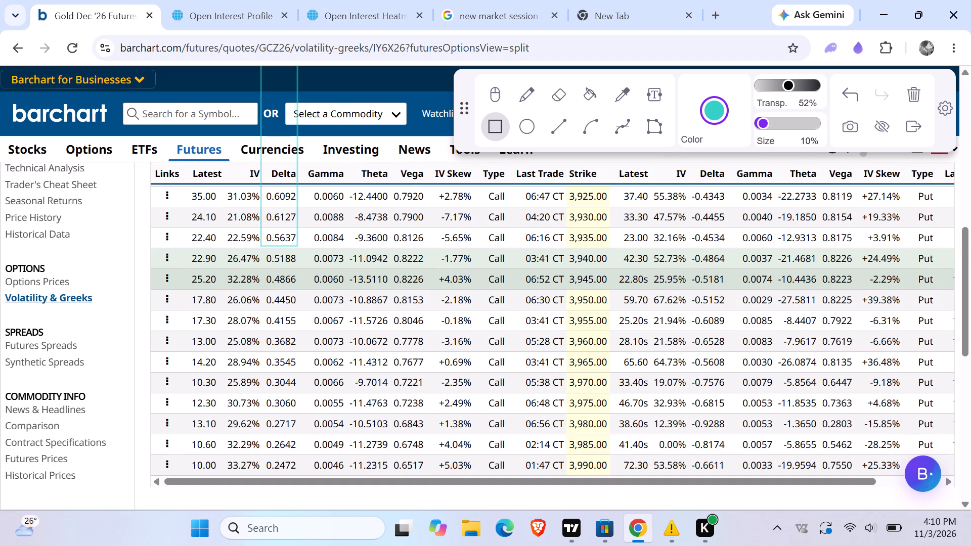
pyautogui.moveTo(689, 291); pyautogui.dragTo(745, 466)
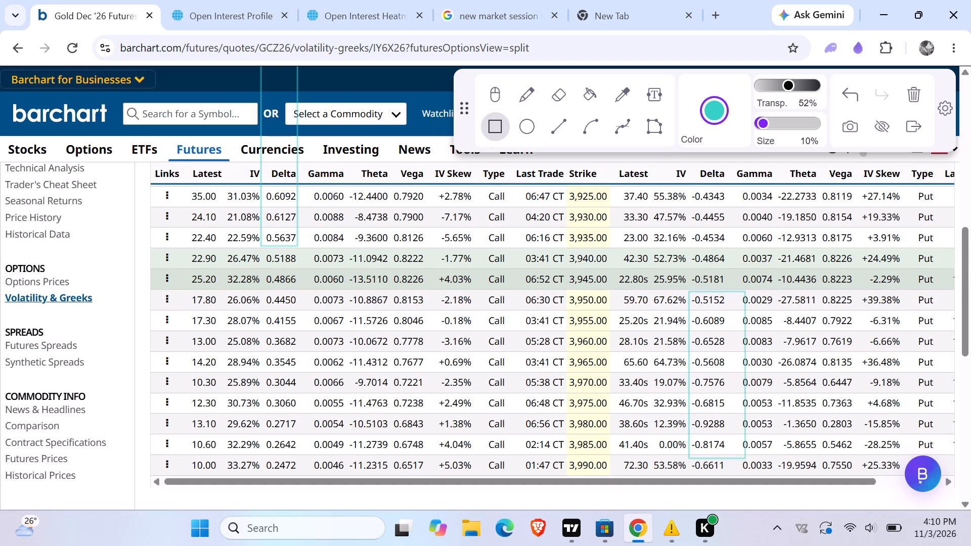
pyautogui.moveTo(745, 466); pyautogui.dragTo(736, 475)
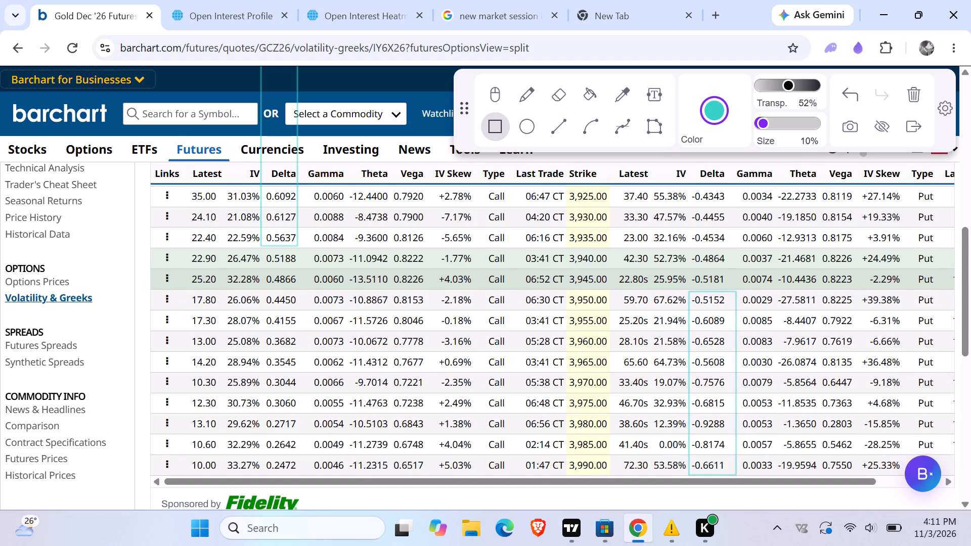
# Handwrite "BUY" in turquoise beside the Calls heading with the pencil tool.
pyautogui.scroll(2, 356, 275)
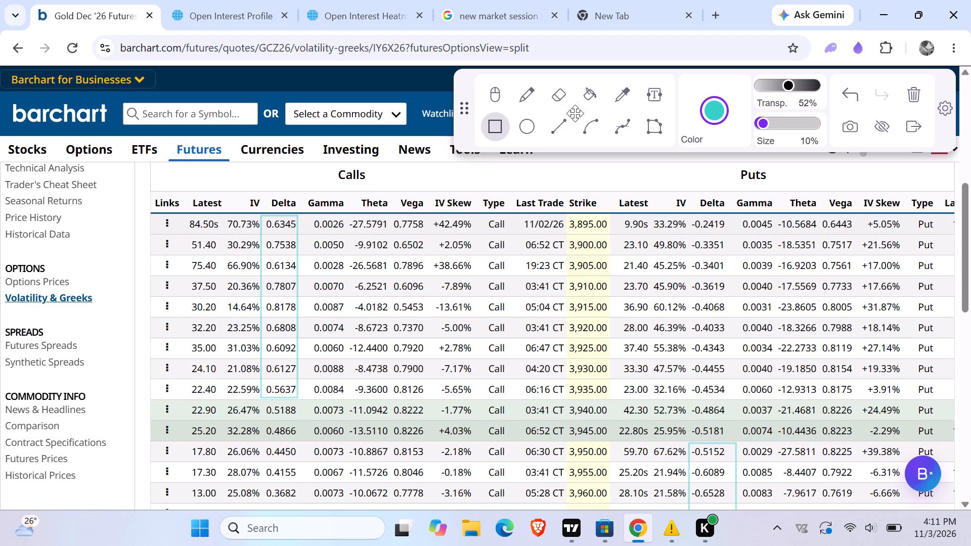
pyautogui.click(527, 99)
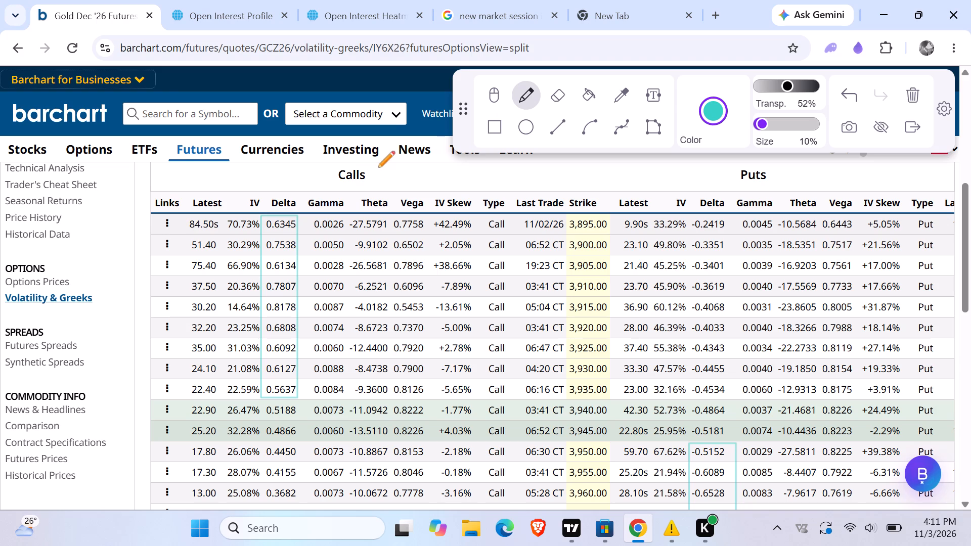
pyautogui.moveTo(379, 154); pyautogui.dragTo(380, 166)
pyautogui.moveTo(379, 163); pyautogui.dragTo(384, 158)
pyautogui.moveTo(387, 158); pyautogui.dragTo(388, 166)
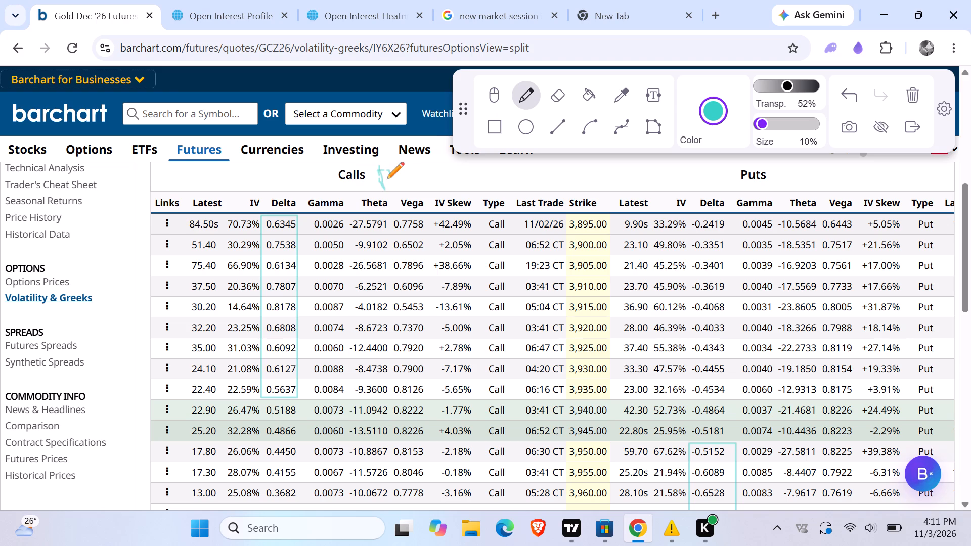
pyautogui.moveTo(388, 166); pyautogui.dragTo(391, 171)
pyautogui.click(394, 171)
pyautogui.moveTo(402, 173); pyautogui.dragTo(394, 180)
pyautogui.moveTo(394, 180); pyautogui.dragTo(384, 180)
pyautogui.moveTo(401, 161); pyautogui.dragTo(399, 170)
pyautogui.moveTo(399, 170); pyautogui.dragTo(416, 153)
pyautogui.moveTo(419, 157); pyautogui.dragTo(439, 175)
pyautogui.moveTo(439, 175); pyautogui.dragTo(434, 191)
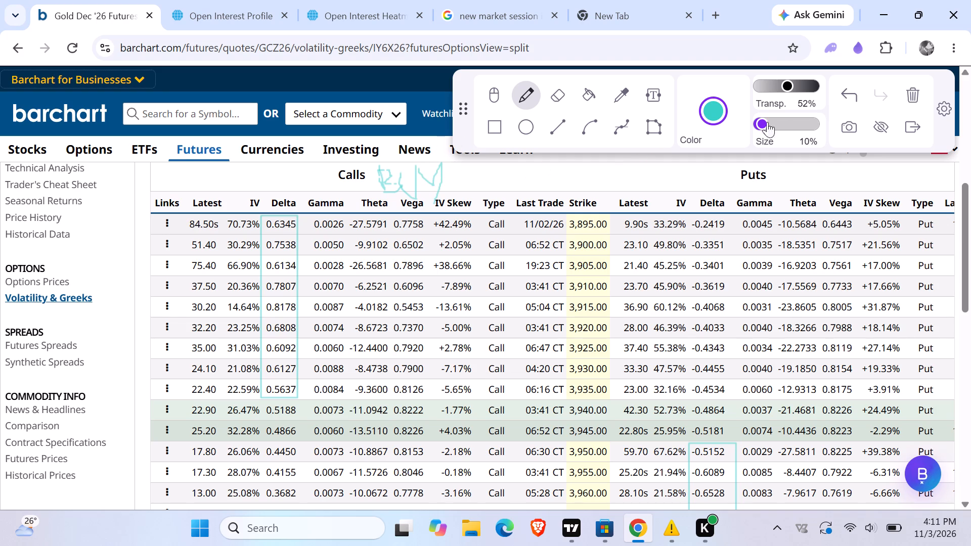
# Handwrite "sell" in turquoise beside the Puts heading.
pyautogui.moveTo(780, 159); pyautogui.dragTo(774, 163)
pyautogui.moveTo(774, 163); pyautogui.dragTo(761, 179)
pyautogui.moveTo(797, 171); pyautogui.dragTo(802, 160)
pyautogui.moveTo(802, 160); pyautogui.dragTo(817, 172)
pyautogui.moveTo(819, 156); pyautogui.dragTo(834, 180)
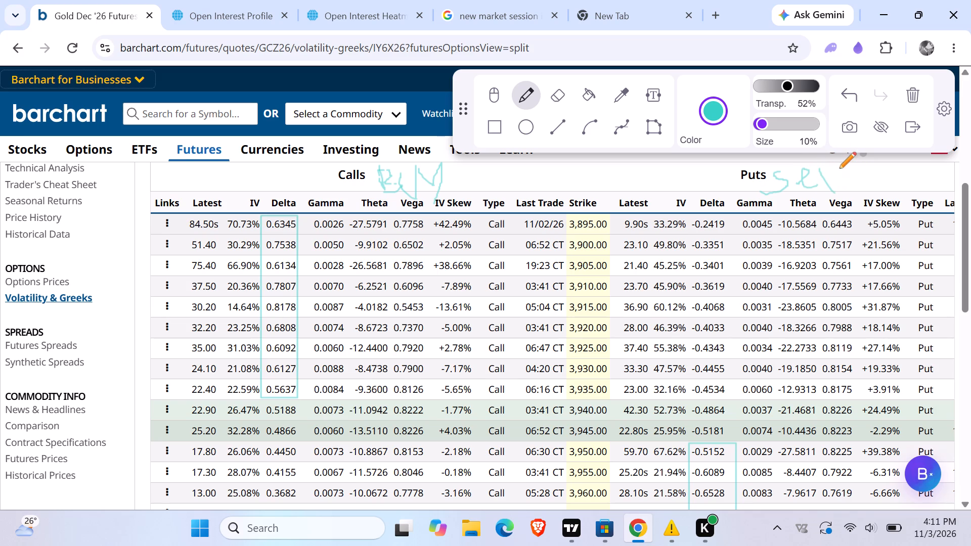
pyautogui.moveTo(834, 156); pyautogui.dragTo(846, 175)
# Handwrite a "P" above the Latest column on the calls side.
pyautogui.moveTo(194, 161); pyautogui.dragTo(205, 159)
pyautogui.moveTo(205, 159); pyautogui.dragTo(194, 185)
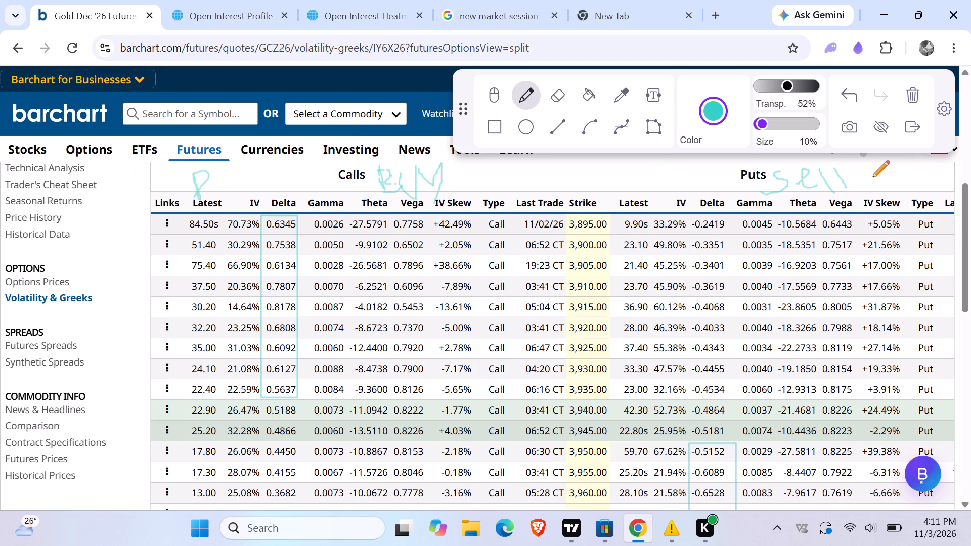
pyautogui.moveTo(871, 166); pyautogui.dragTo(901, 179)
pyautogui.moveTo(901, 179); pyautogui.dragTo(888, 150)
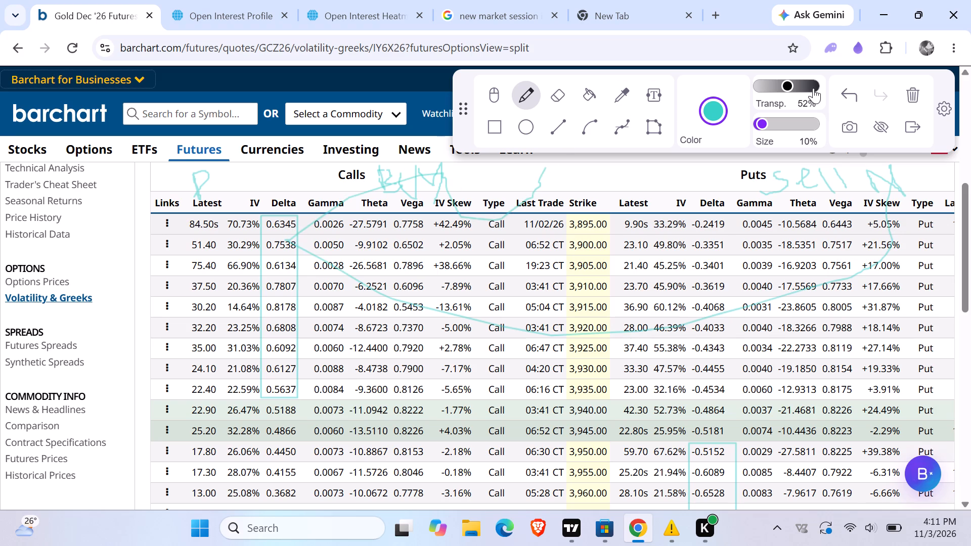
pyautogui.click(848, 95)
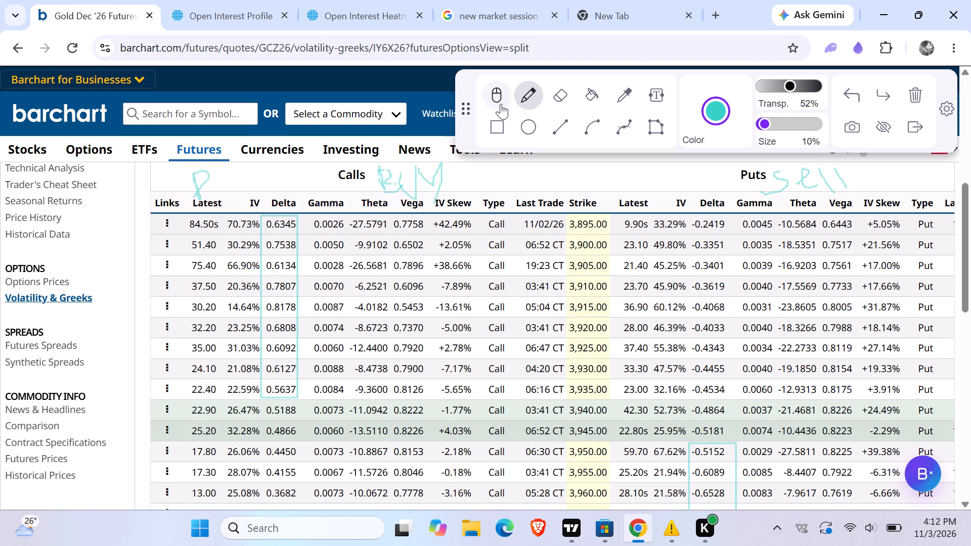
# Draw pinkish-red rectangles (RGB 208, 53, 107) around the call IV Skew values for strikes 3,910.00 to 3,920.00 and 3,930.00 to 3,935.00.
pyautogui.click(497, 121)
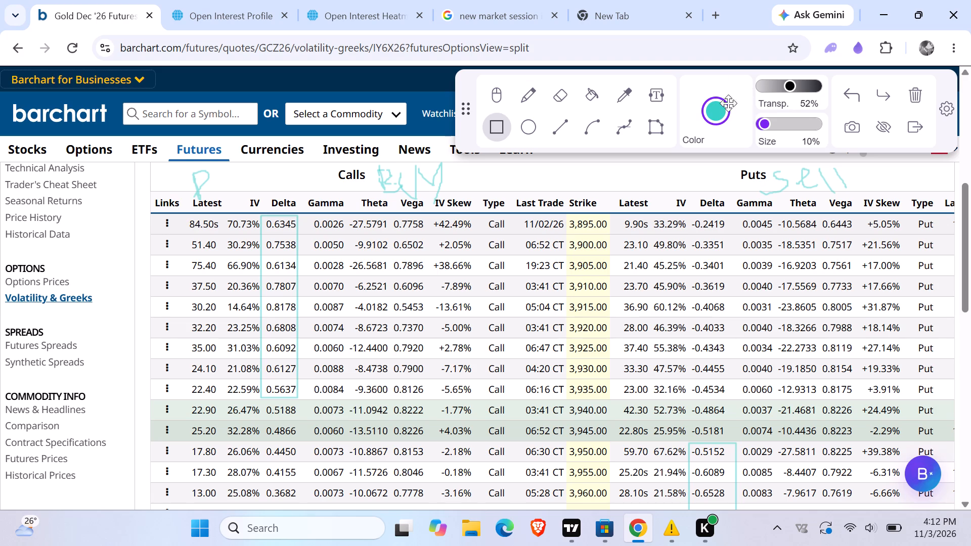
pyautogui.click(714, 106)
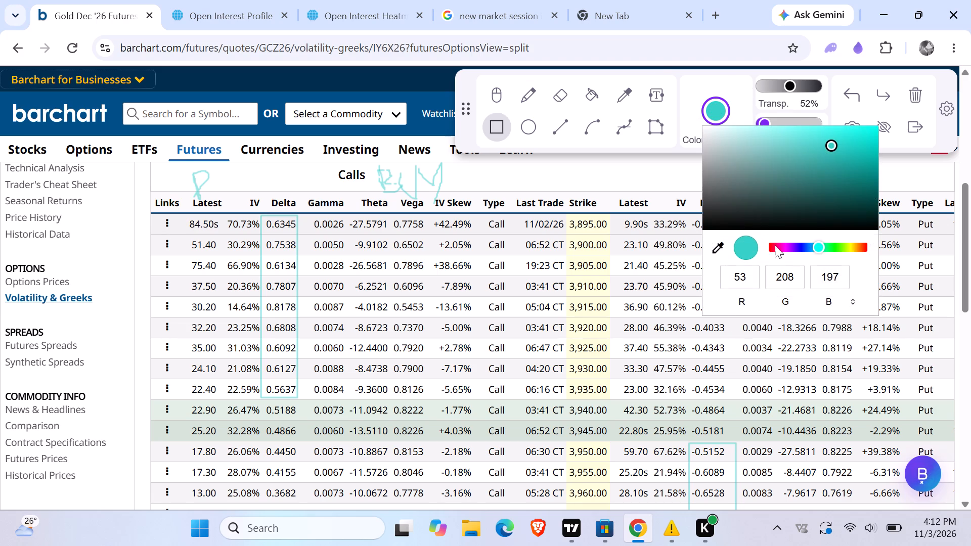
pyautogui.click(775, 246)
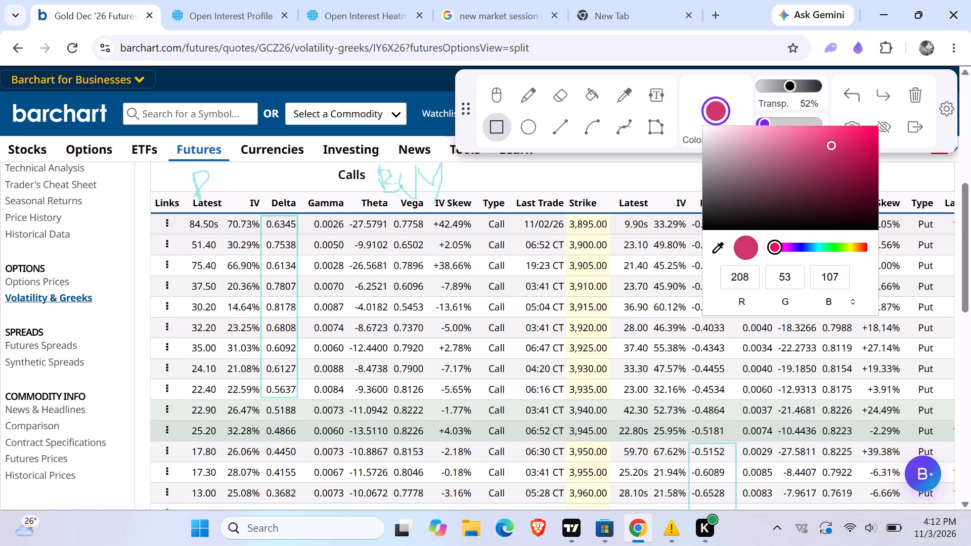
pyautogui.moveTo(439, 275); pyautogui.dragTo(471, 296)
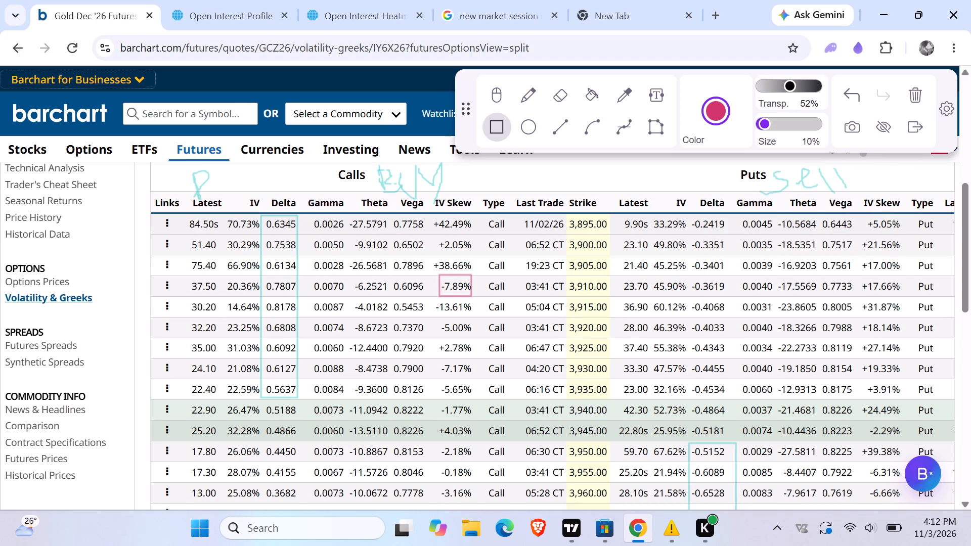
pyautogui.click(852, 92)
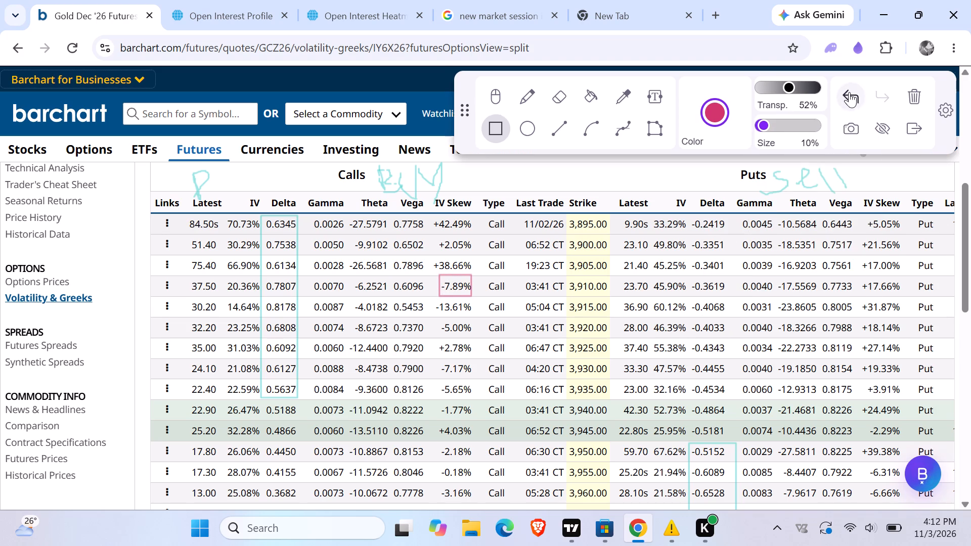
pyautogui.moveTo(437, 282); pyautogui.dragTo(453, 312)
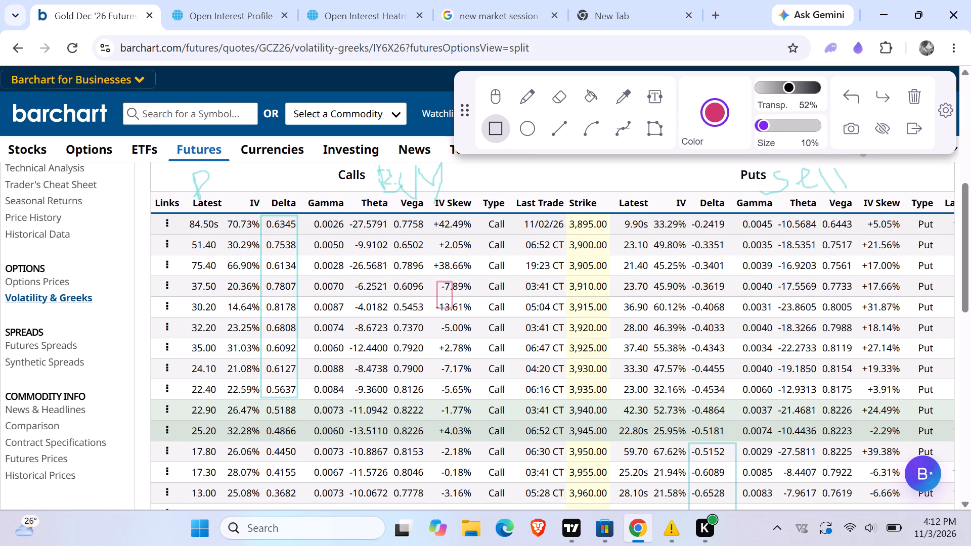
pyautogui.moveTo(453, 312); pyautogui.dragTo(479, 335)
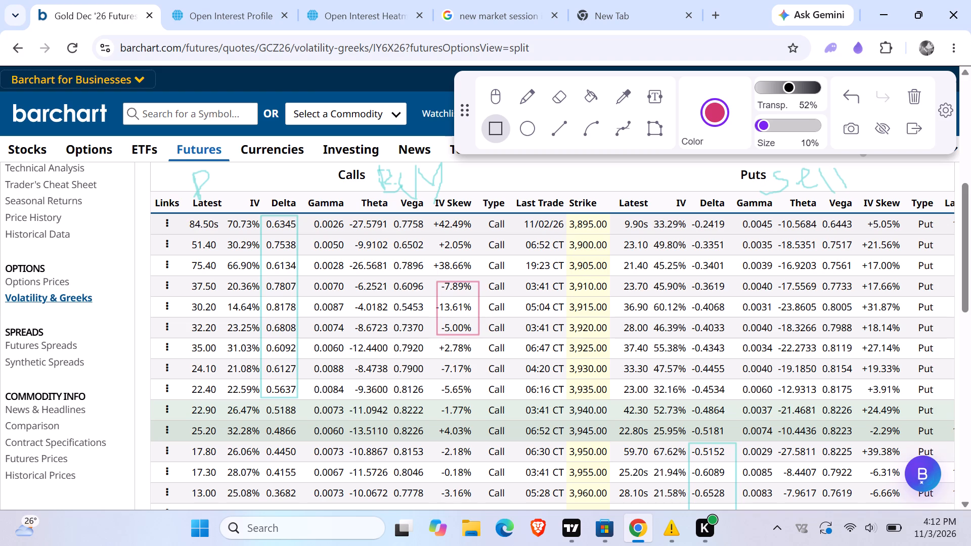
pyautogui.moveTo(440, 359); pyautogui.dragTo(449, 368)
pyautogui.moveTo(449, 368); pyautogui.dragTo(475, 398)
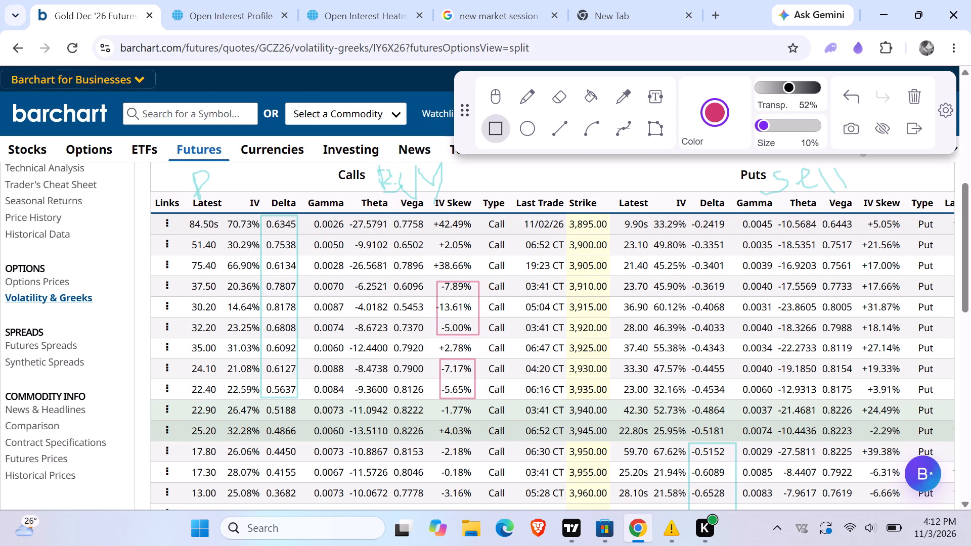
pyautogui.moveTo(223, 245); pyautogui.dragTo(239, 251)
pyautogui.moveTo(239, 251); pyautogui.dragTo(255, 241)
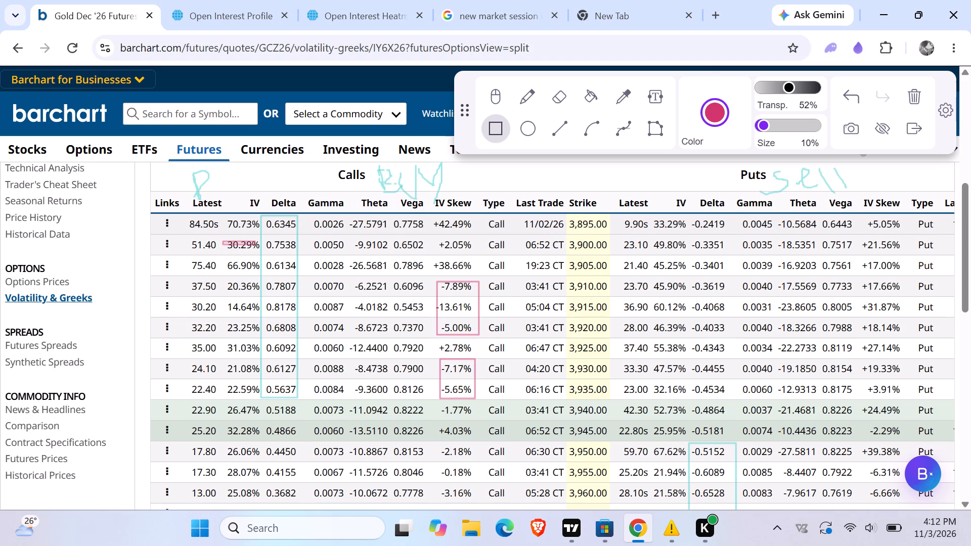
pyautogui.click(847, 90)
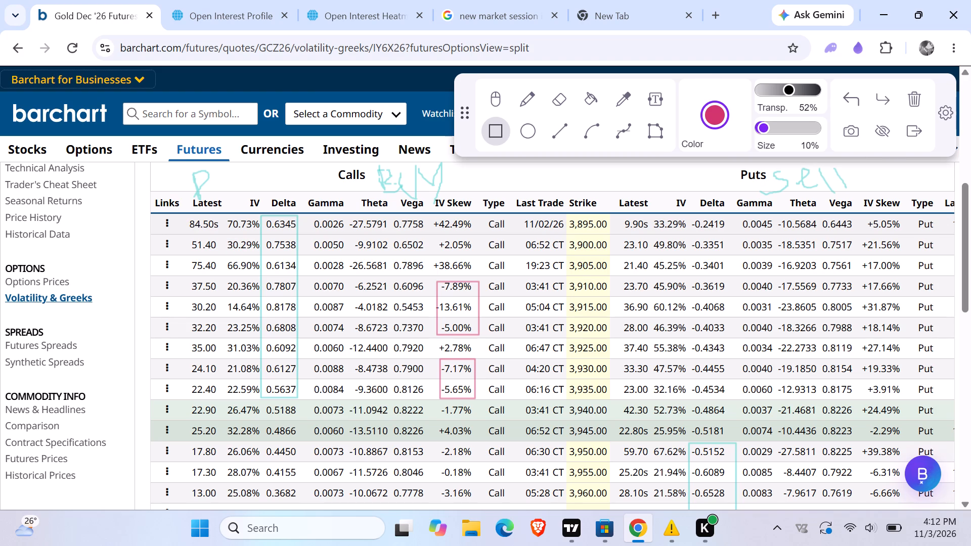
# Draw a pinkish-red rectangle around the call IV value for strike 3,900.00.
pyautogui.moveTo(226, 236); pyautogui.dragTo(266, 253)
# Draw pinkish-red rectangles around the call Gamma and call IV Skew values for strike 3,900.00.
pyautogui.moveTo(313, 238); pyautogui.dragTo(339, 253)
pyautogui.moveTo(440, 238); pyautogui.dragTo(475, 253)
pyautogui.scroll(-1, 652, 225)
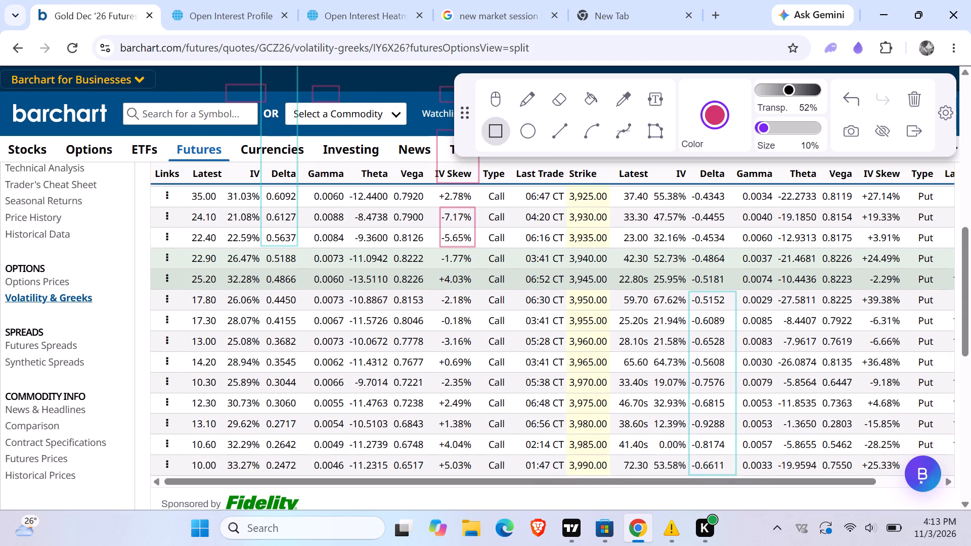
pyautogui.scroll(3, 820, 306)
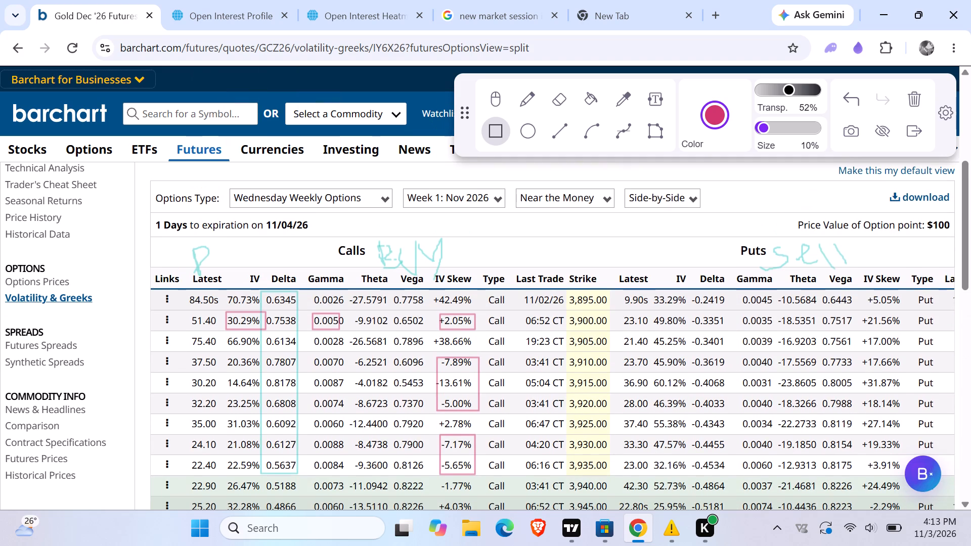
pyautogui.scroll(-2, 519, 283)
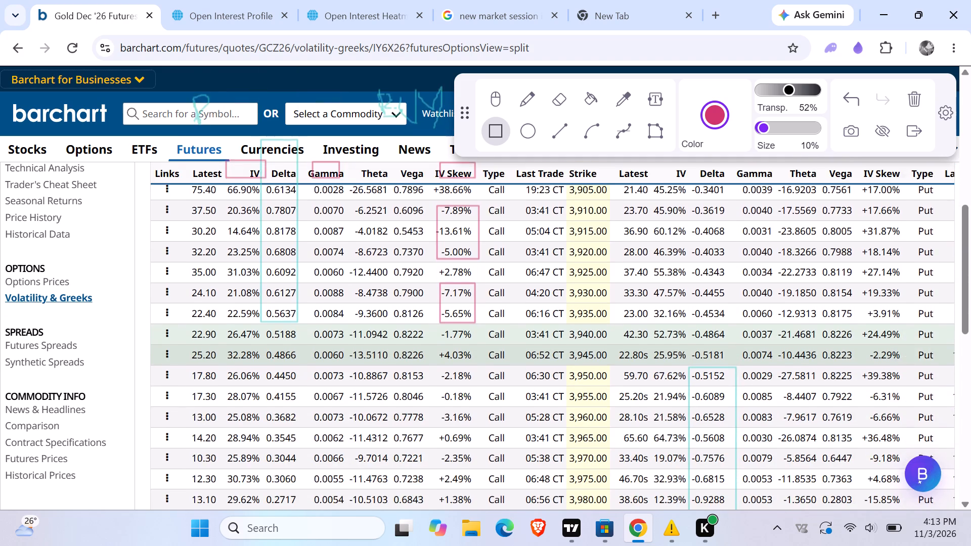
pyautogui.scroll(-2, 543, 293)
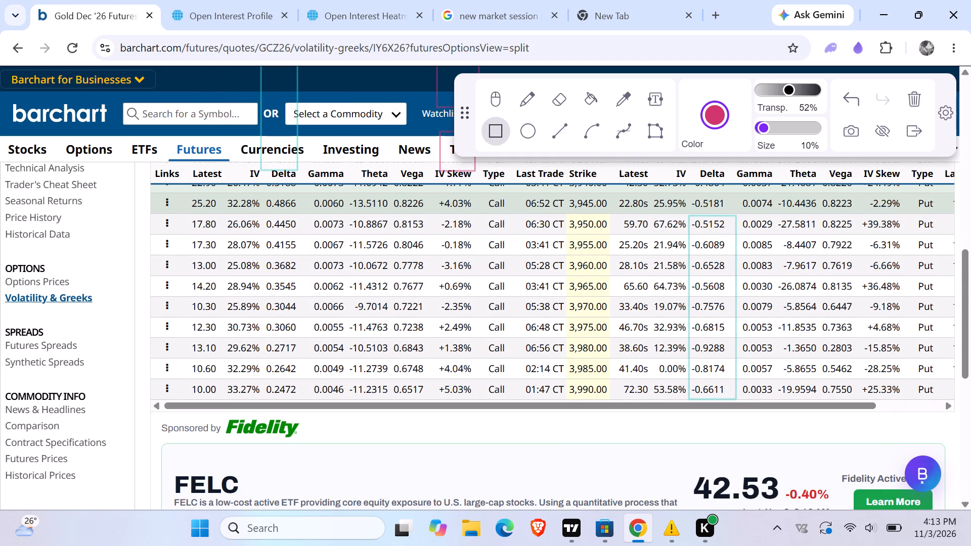
pyautogui.moveTo(862, 217); pyautogui.dragTo(907, 233)
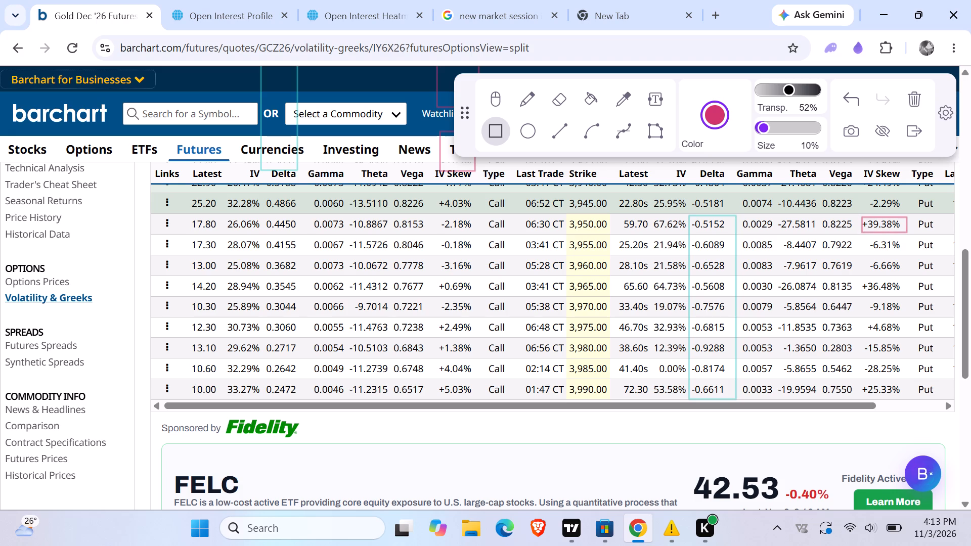
pyautogui.moveTo(863, 279); pyautogui.dragTo(912, 292)
pyautogui.moveTo(864, 321); pyautogui.dragTo(904, 332)
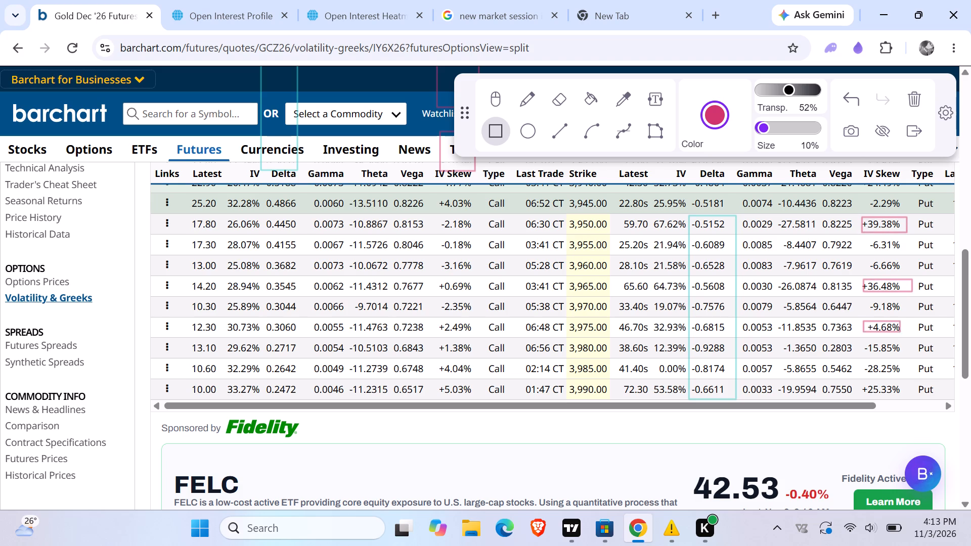
pyautogui.moveTo(904, 332); pyautogui.dragTo(909, 331)
pyautogui.moveTo(869, 373); pyautogui.dragTo(886, 390)
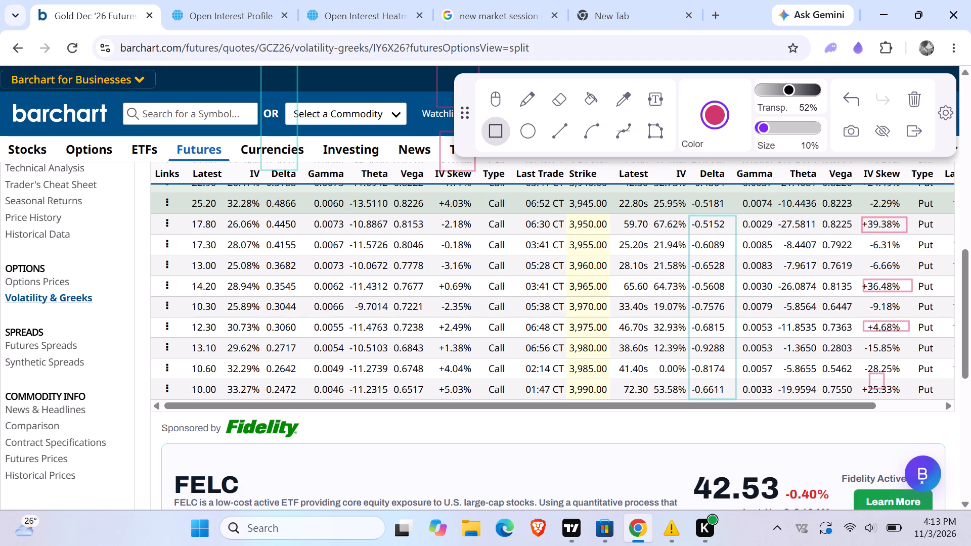
pyautogui.moveTo(886, 390); pyautogui.dragTo(906, 397)
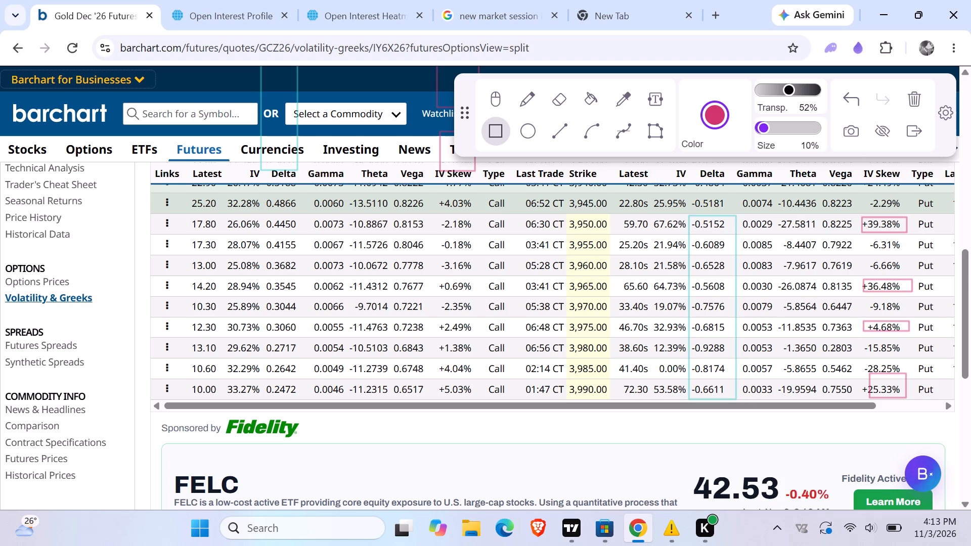
# Draw pinkish-red rectangles around the put IV and put IV Skew values for strike 3,985.00.
pyautogui.moveTo(659, 363); pyautogui.dragTo(682, 375)
pyautogui.moveTo(682, 375); pyautogui.dragTo(692, 374)
pyautogui.scroll(1, 680, 364)
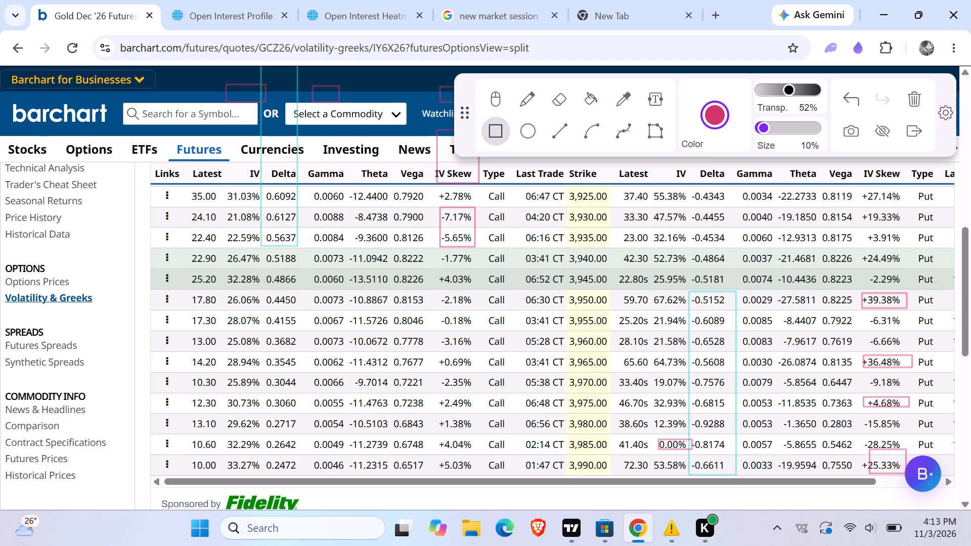
pyautogui.moveTo(865, 435); pyautogui.dragTo(899, 453)
# Draw purple rectangles (RGB 115, 53, 208) across the puts from IV to Type, around strike 3,970.00 and around strikes 3,955.00 to 3,960.00.
pyautogui.click(716, 112)
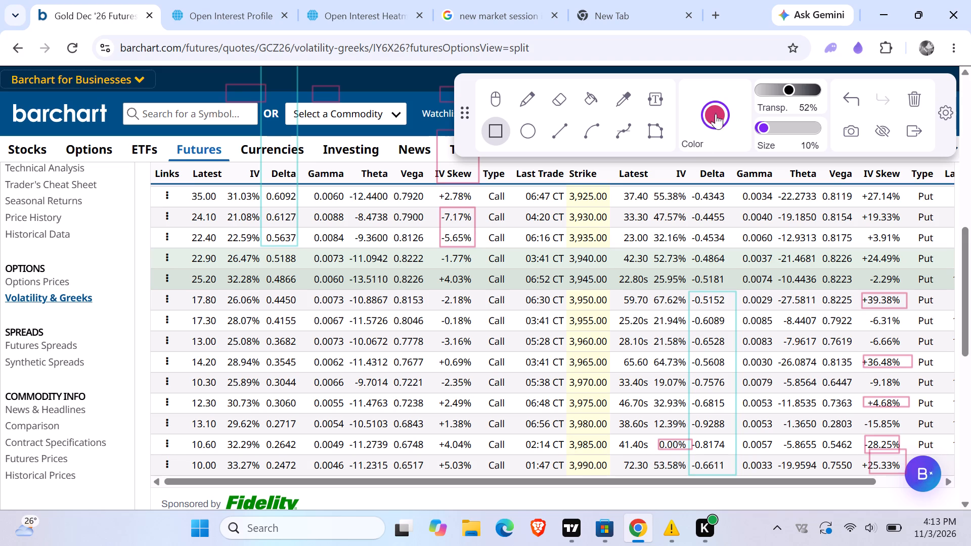
pyautogui.click(794, 248)
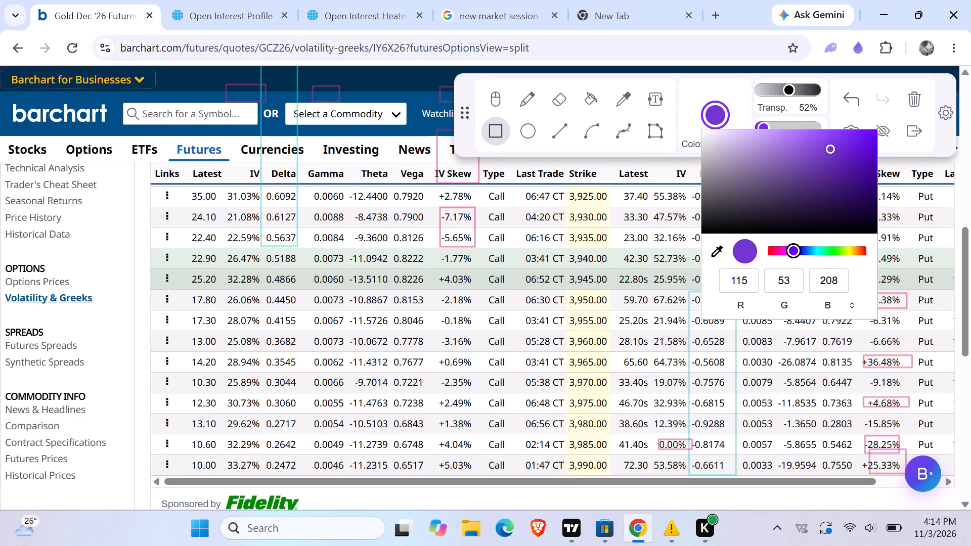
pyautogui.moveTo(655, 373); pyautogui.dragTo(790, 381)
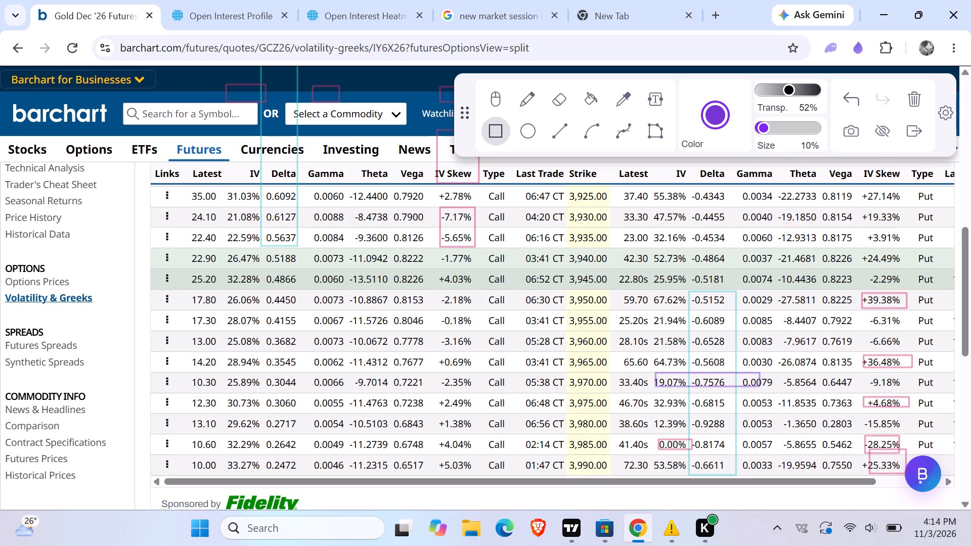
pyautogui.moveTo(790, 381); pyautogui.dragTo(944, 395)
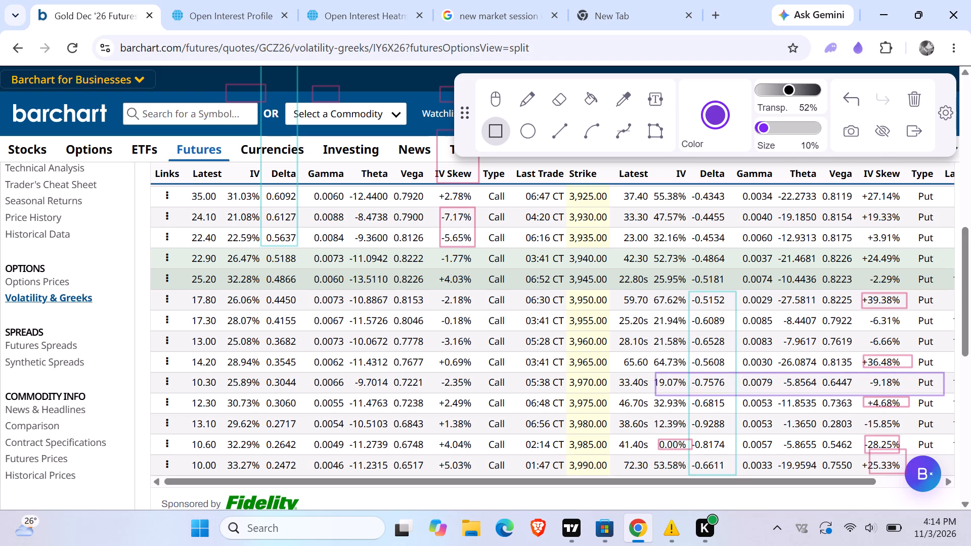
pyautogui.moveTo(653, 313); pyautogui.dragTo(687, 349)
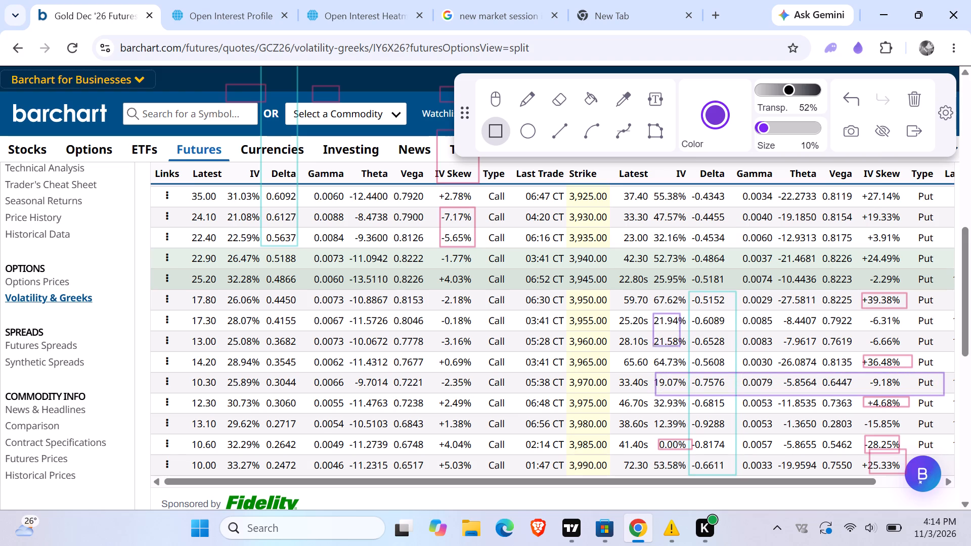
pyautogui.moveTo(687, 349); pyautogui.dragTo(941, 346)
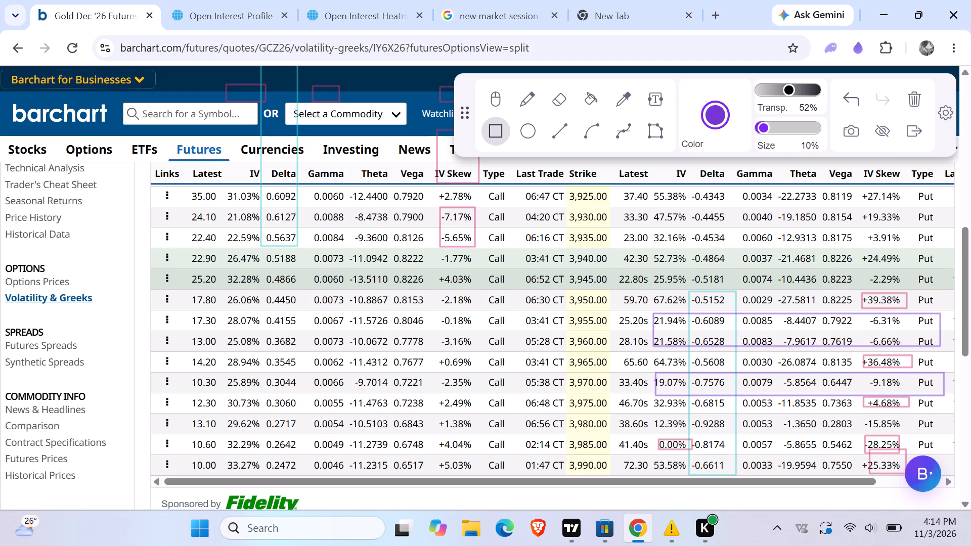
pyautogui.moveTo(941, 346); pyautogui.dragTo(943, 347)
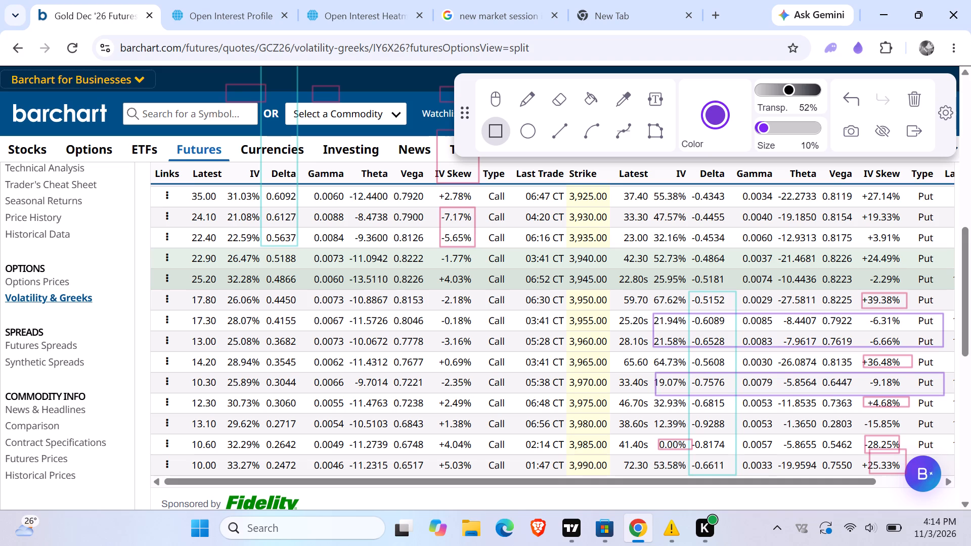
pyautogui.click(494, 97)
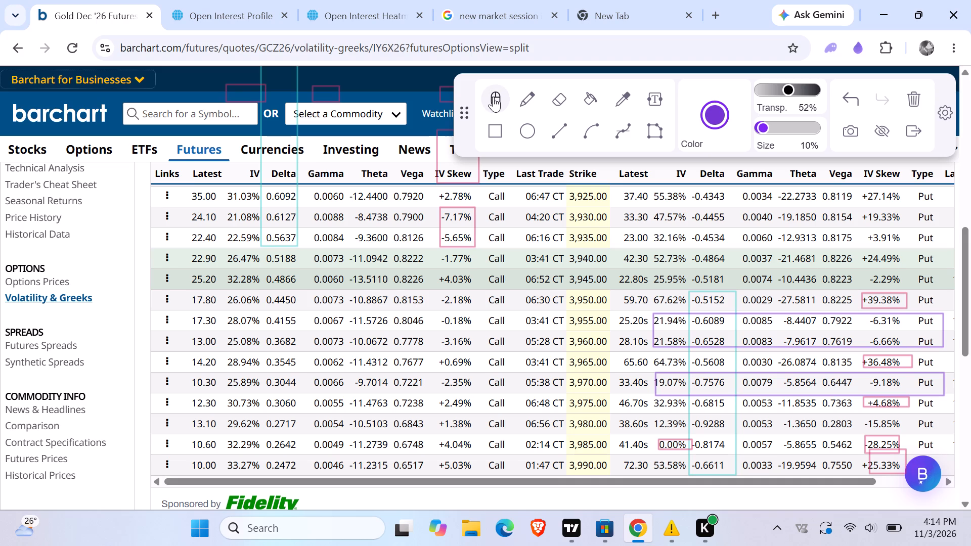
# Go to the CME gold Open Interest Heatmap, return its annotation tool to cursor mode and hide the annotation toolbar.
pyautogui.click(211, 3)
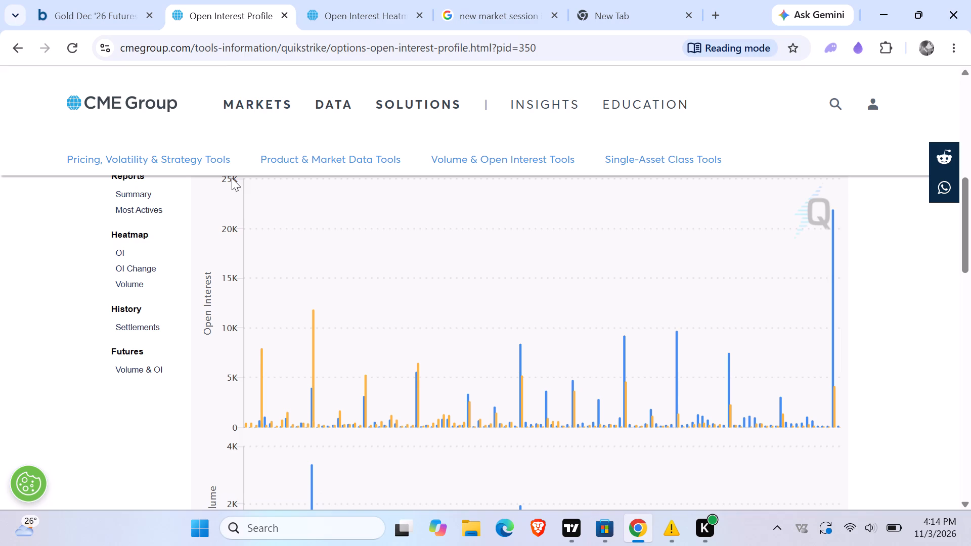
pyautogui.click(339, 17)
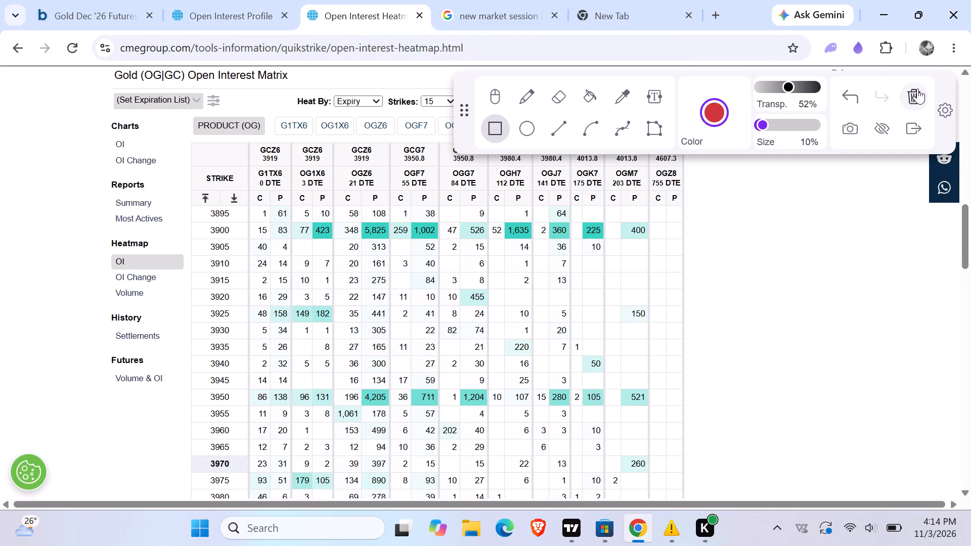
pyautogui.click(886, 128)
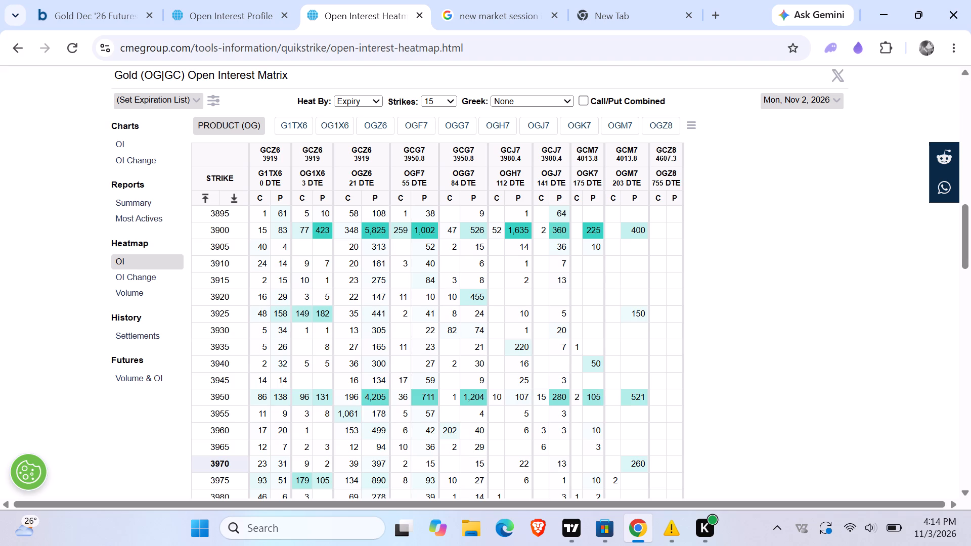
pyautogui.moveTo(712, 132); pyautogui.dragTo(723, 148)
pyautogui.click(859, 40)
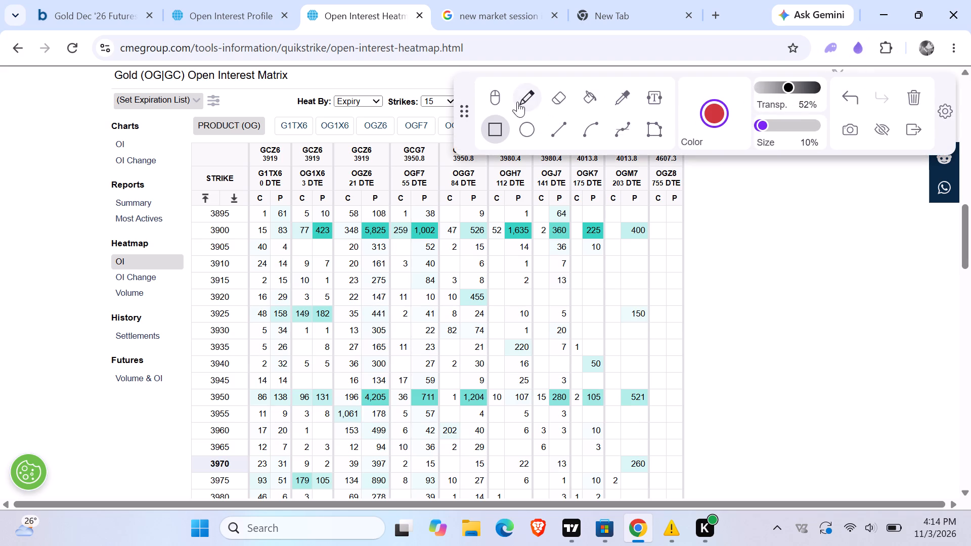
pyautogui.click(502, 98)
pyautogui.click(850, 103)
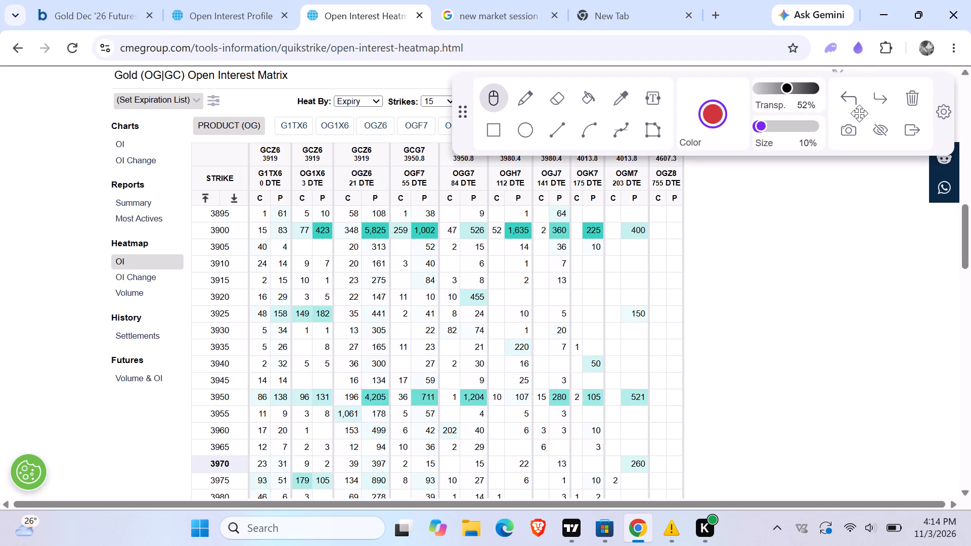
pyautogui.click(891, 128)
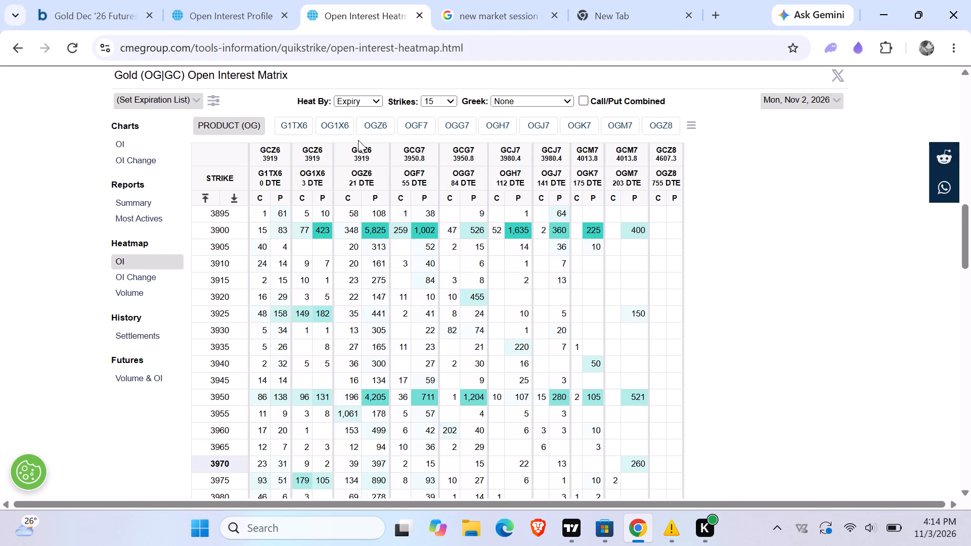
# Show the open interest matrix for the G1TX6 expiration only.
pyautogui.scroll(2, 301, 164)
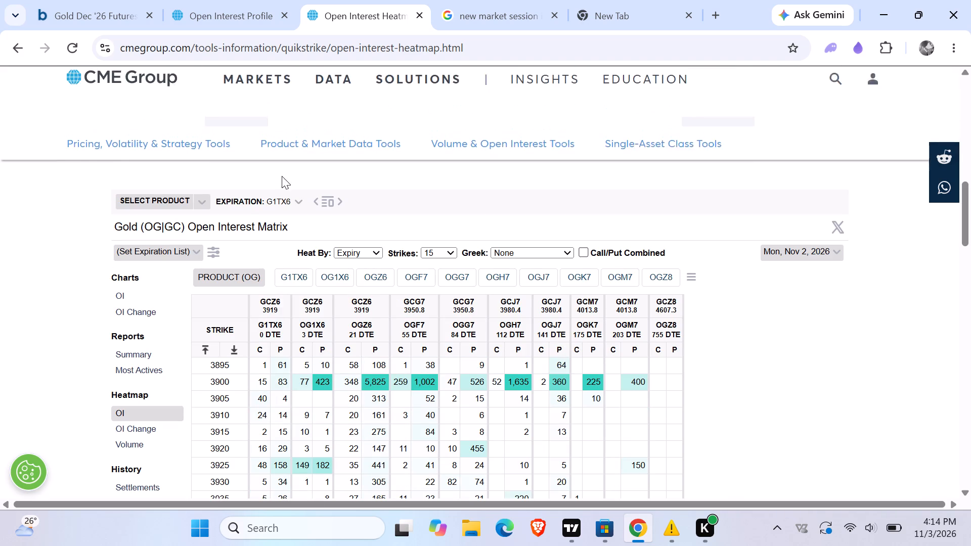
pyautogui.scroll(-1, 227, 230)
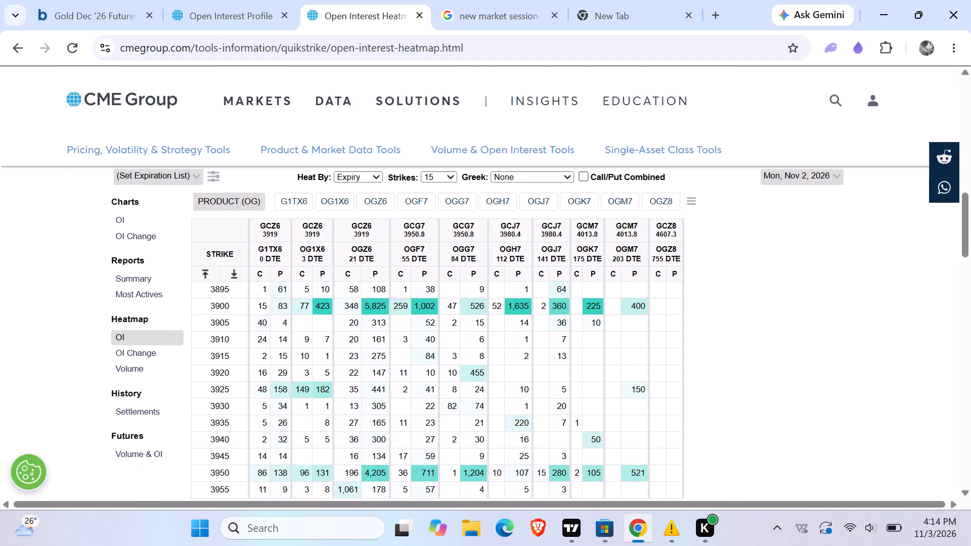
pyautogui.click(304, 200)
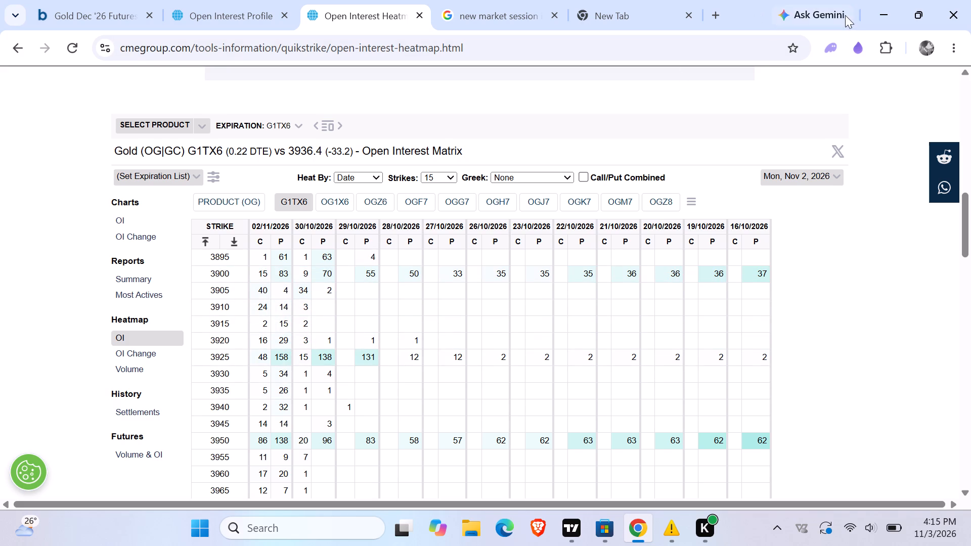
# Show the annotation toolbar and draw red rectangles around the 02/11/2026 call and put open interest for strikes 3905 and 3895.
pyautogui.click(861, 45)
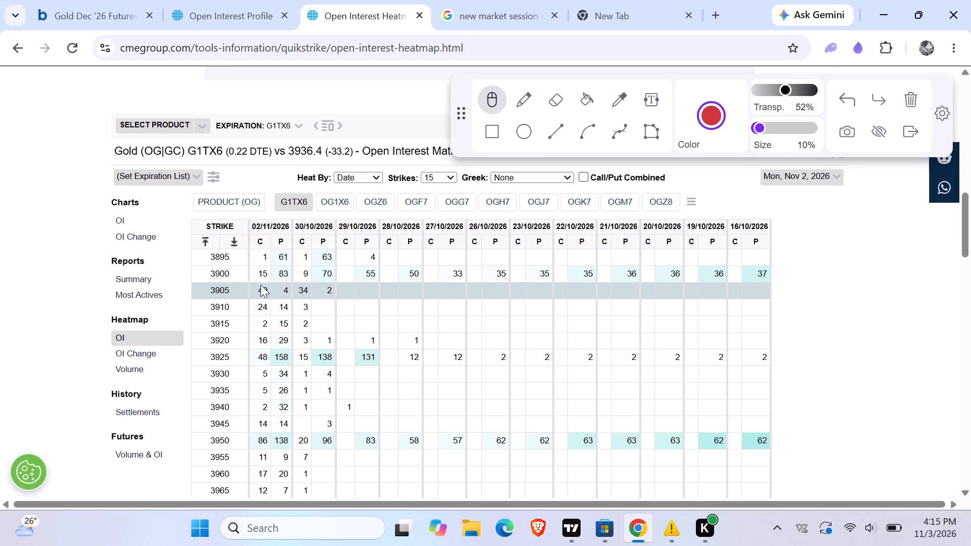
pyautogui.click(489, 133)
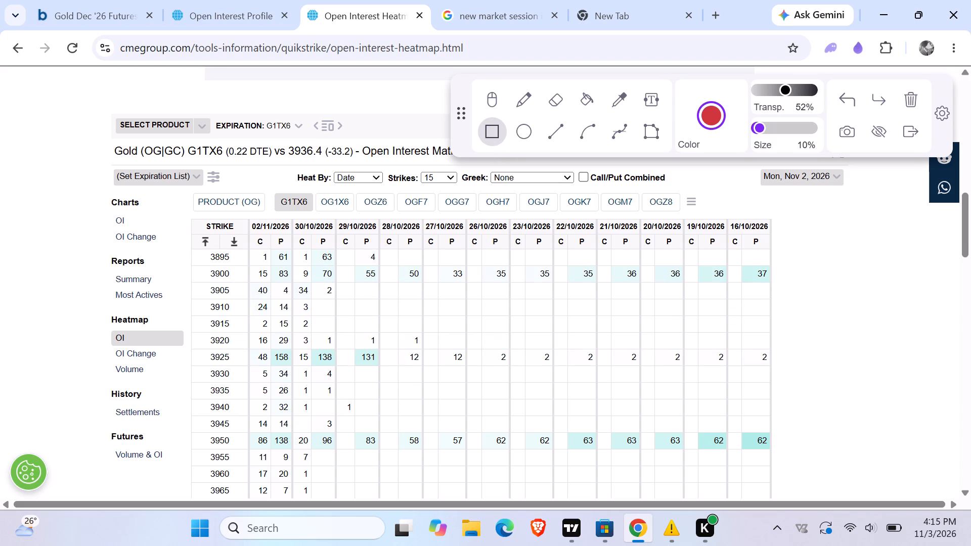
pyautogui.moveTo(256, 282); pyautogui.dragTo(266, 293)
pyautogui.moveTo(266, 293); pyautogui.dragTo(292, 299)
pyautogui.moveTo(259, 251); pyautogui.dragTo(281, 261)
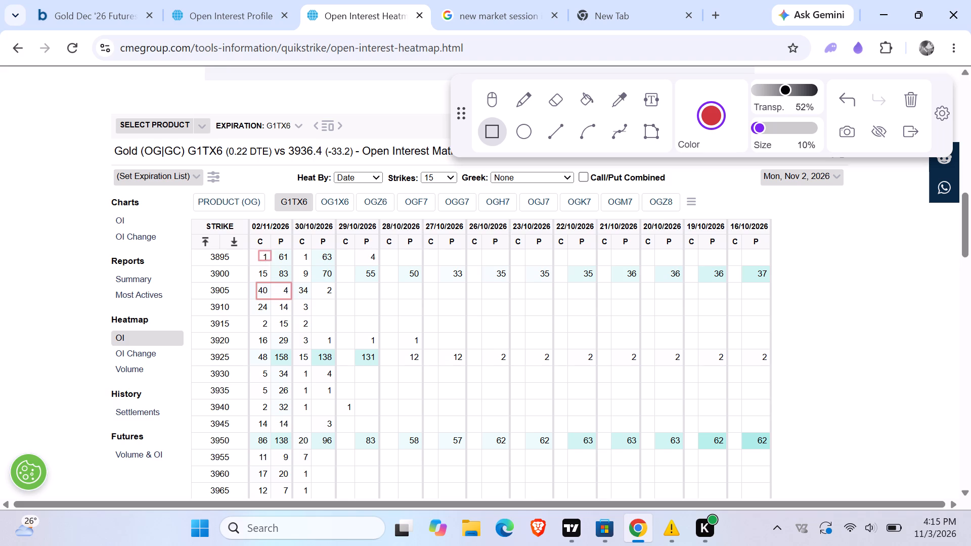
pyautogui.moveTo(281, 261); pyautogui.dragTo(293, 263)
# Draw a red rectangle around the 02/11/2026 call and put cells for strike 4030 and return the annotation tool to cursor mode.
pyautogui.scroll(-2, 276, 358)
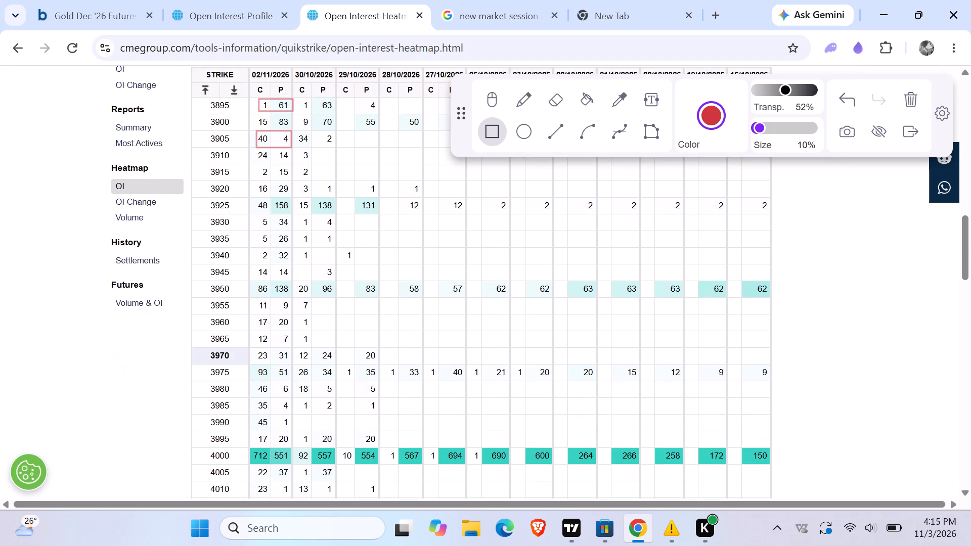
pyautogui.scroll(-2, 276, 358)
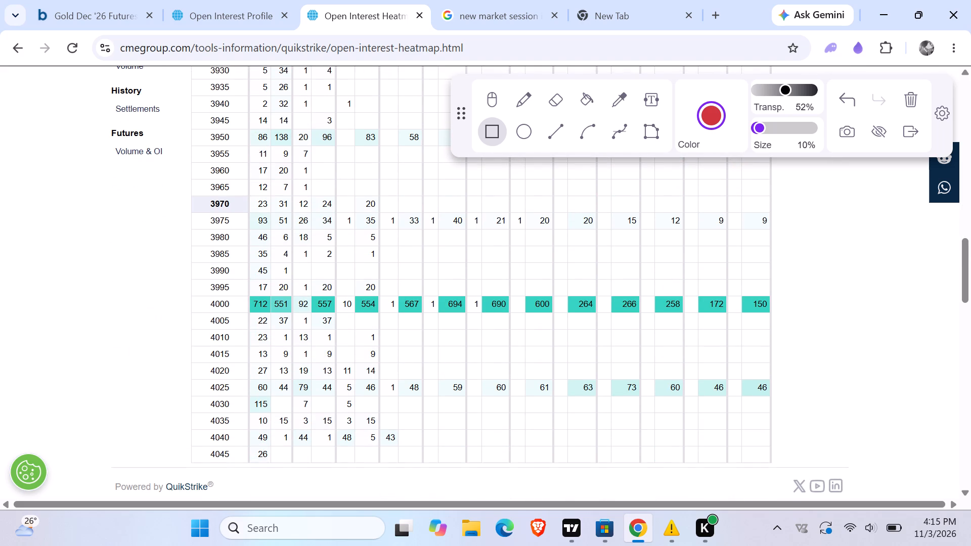
pyautogui.moveTo(255, 397); pyautogui.dragTo(271, 410)
pyautogui.moveTo(271, 410); pyautogui.dragTo(294, 411)
pyautogui.click(295, 411)
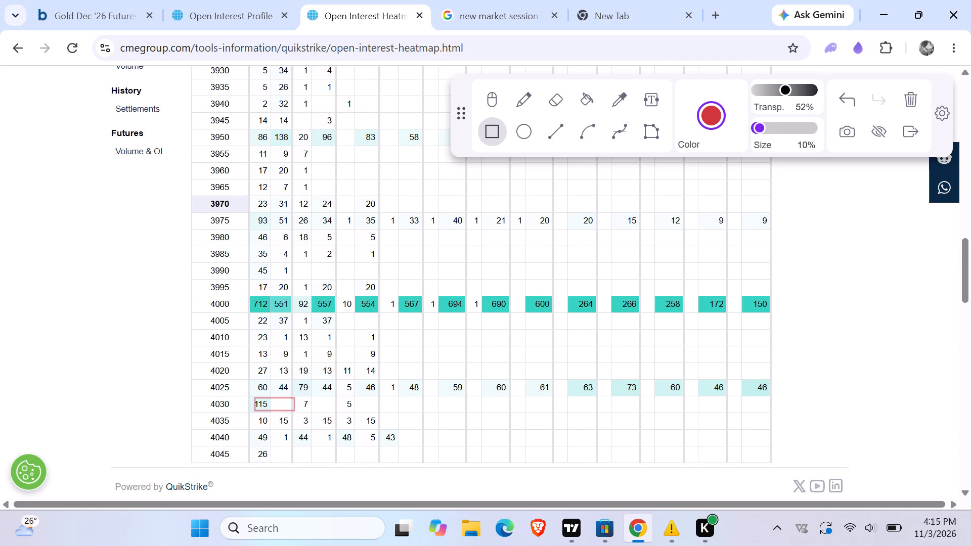
pyautogui.scroll(4, 305, 349)
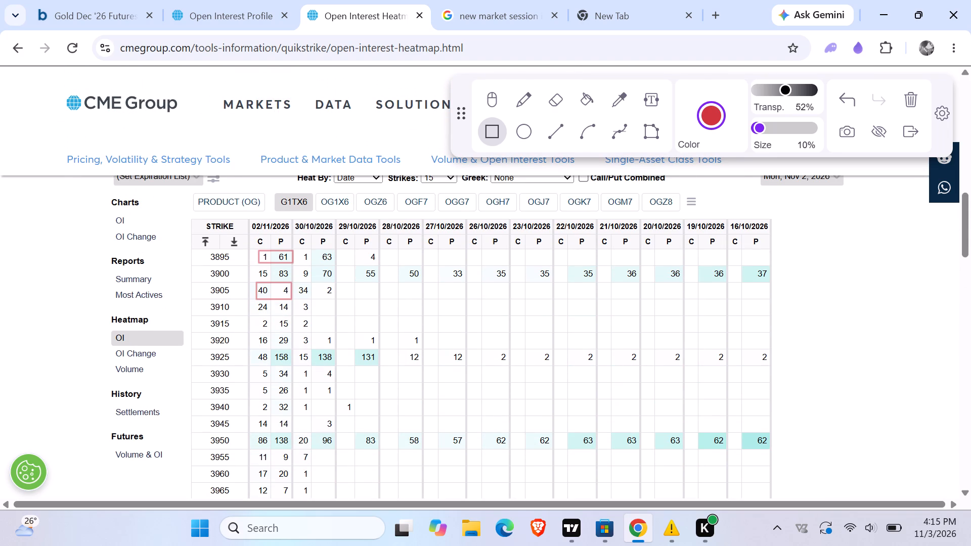
pyautogui.click(491, 103)
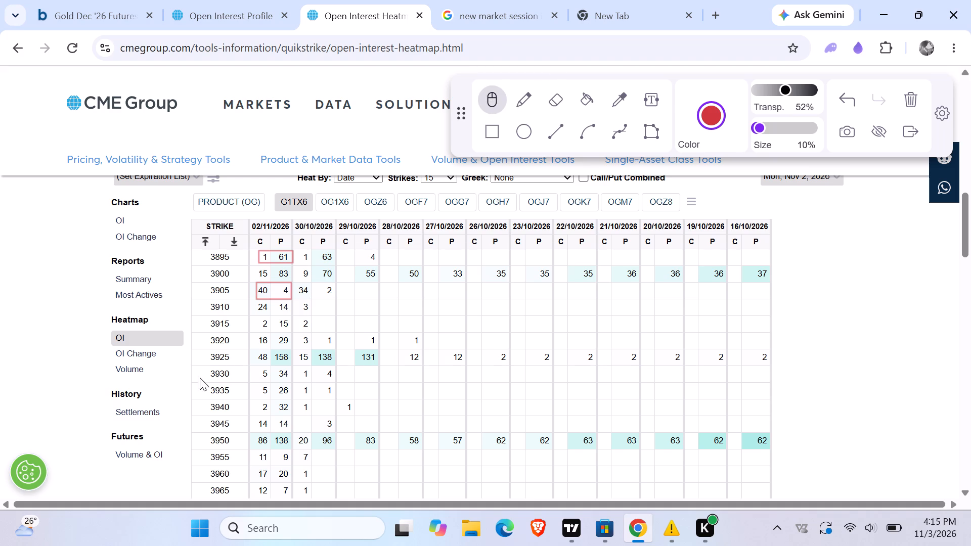
# Show the G1TX6 OI Change heatmap and examine the 02/11/2026 call and put changes across strikes 3895 to 4045.
pyautogui.click(148, 353)
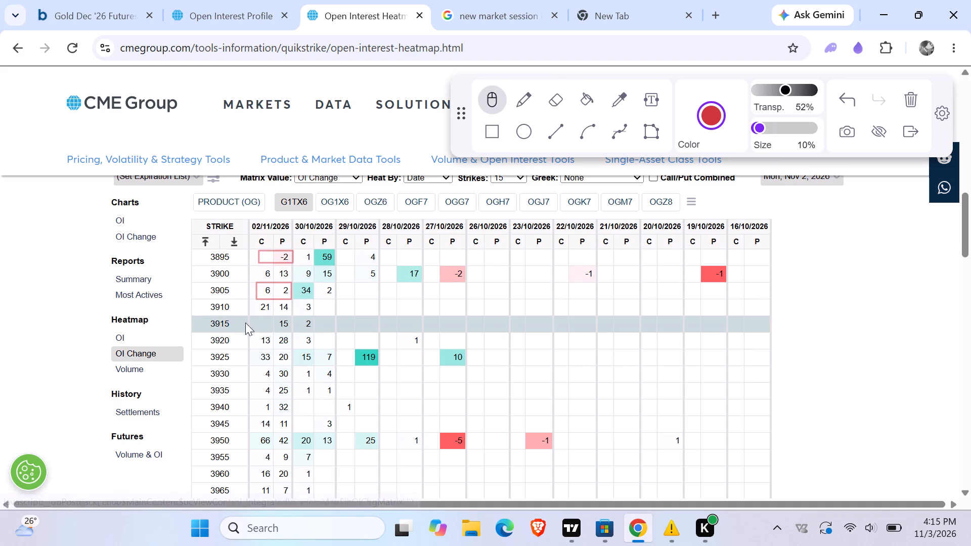
pyautogui.scroll(-3, 264, 315)
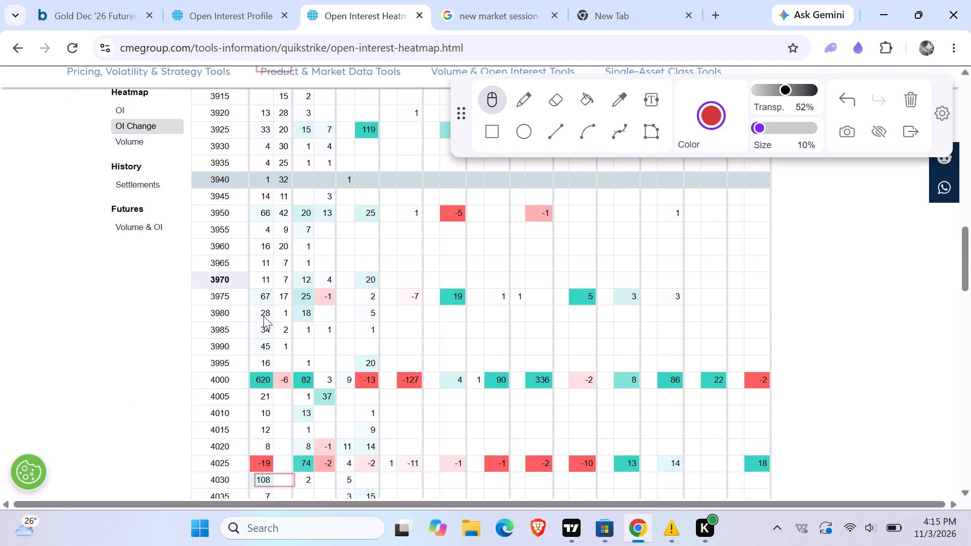
pyautogui.scroll(-1, 261, 316)
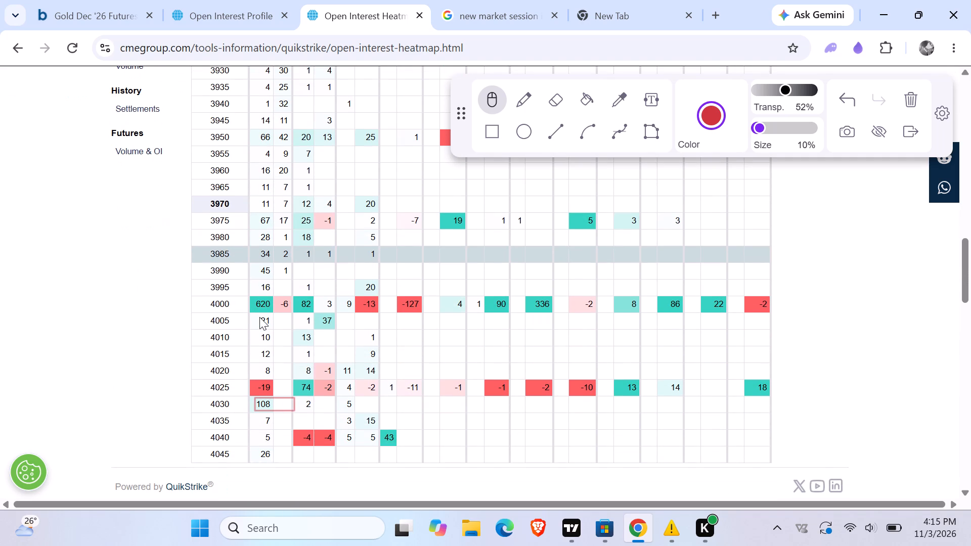
pyautogui.scroll(3, 259, 317)
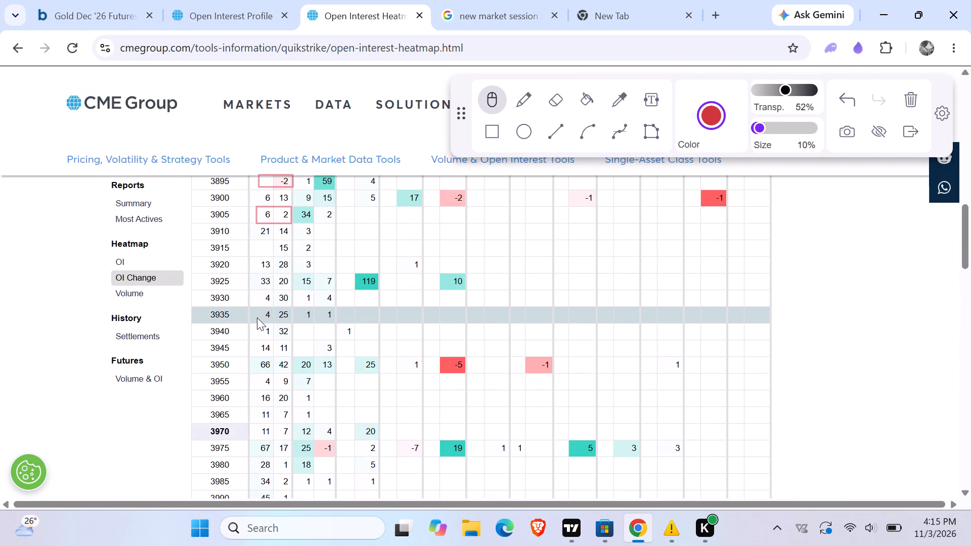
pyautogui.scroll(-2, 255, 387)
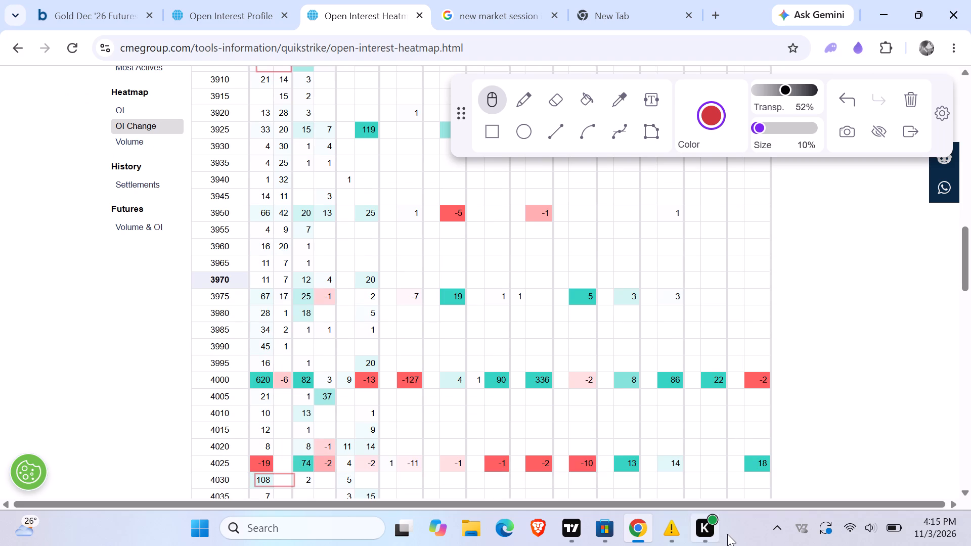
# Switch to TradingView and examine the 5-minute gold chart's price levels up to around 4,020.
pyautogui.click(569, 532)
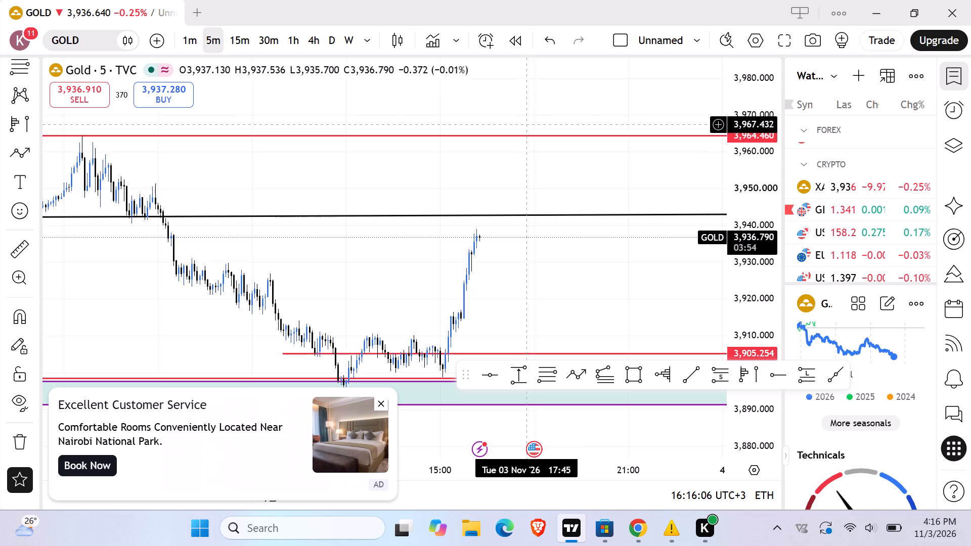
pyautogui.scroll(1, 525, 120)
pyautogui.scroll(-1, 522, 125)
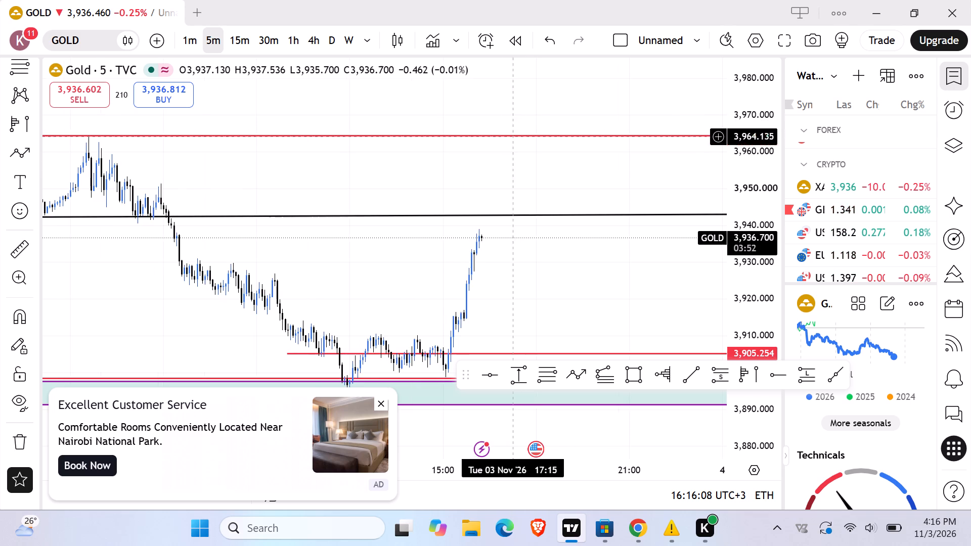
pyautogui.moveTo(490, 168); pyautogui.dragTo(490, 178)
pyautogui.moveTo(490, 177); pyautogui.dragTo(505, 242)
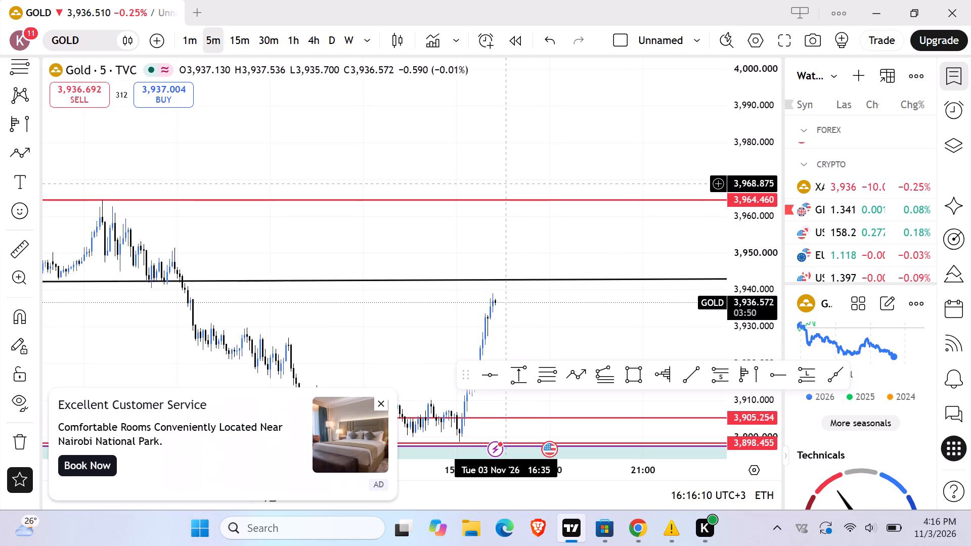
pyautogui.moveTo(511, 153); pyautogui.dragTo(530, 235)
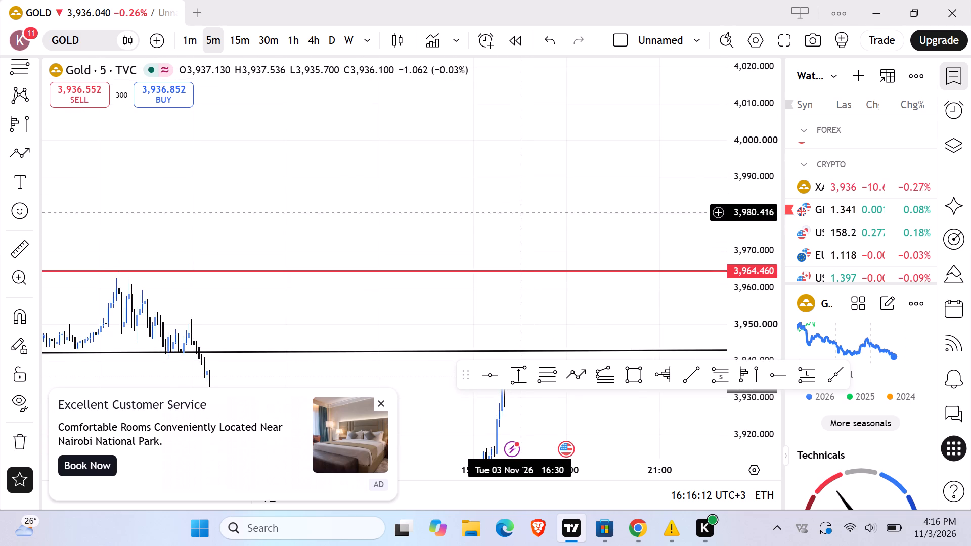
pyautogui.scroll(-2, 515, 170)
pyautogui.moveTo(447, 333); pyautogui.dragTo(395, 250)
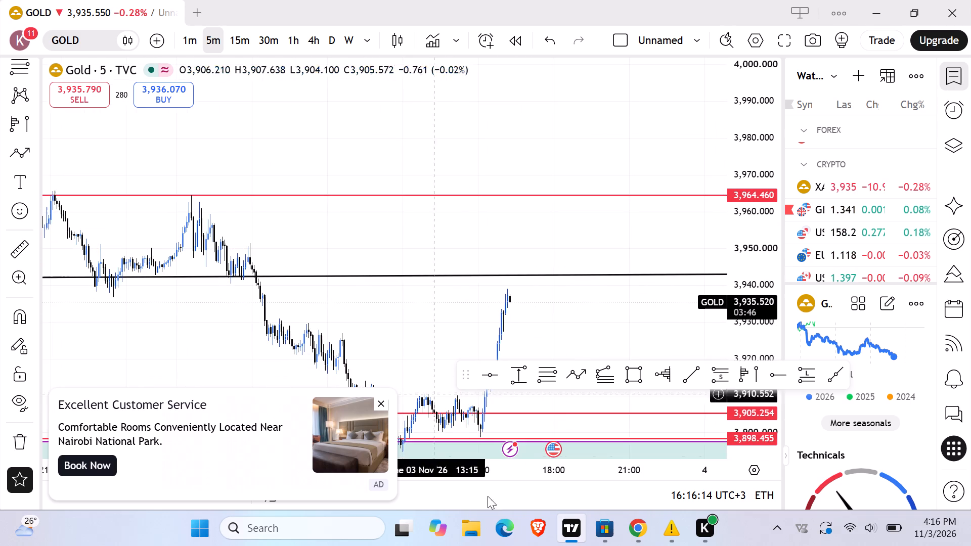
# Return to the CME heatmap in Chrome and show the OI matrix for G1TX6 again.
pyautogui.click(632, 530)
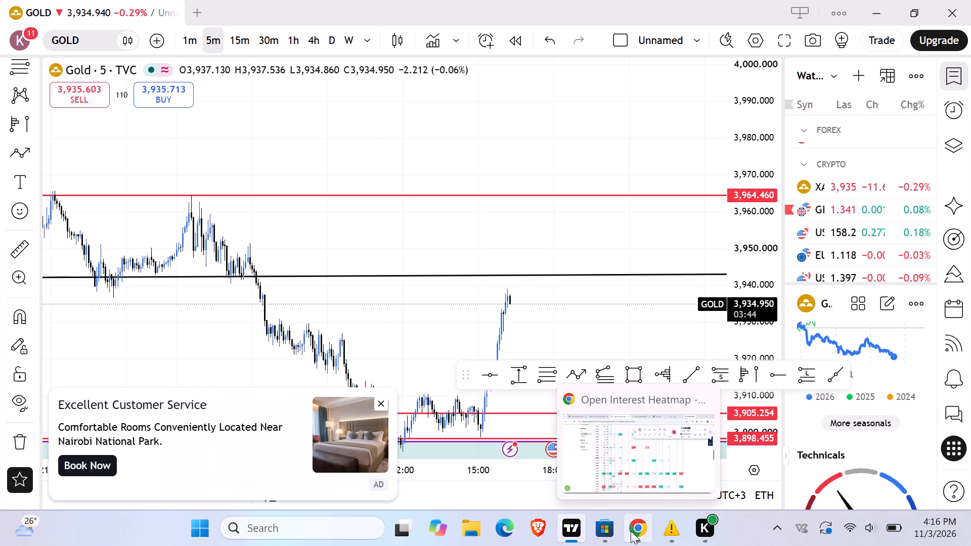
pyautogui.scroll(2, 296, 204)
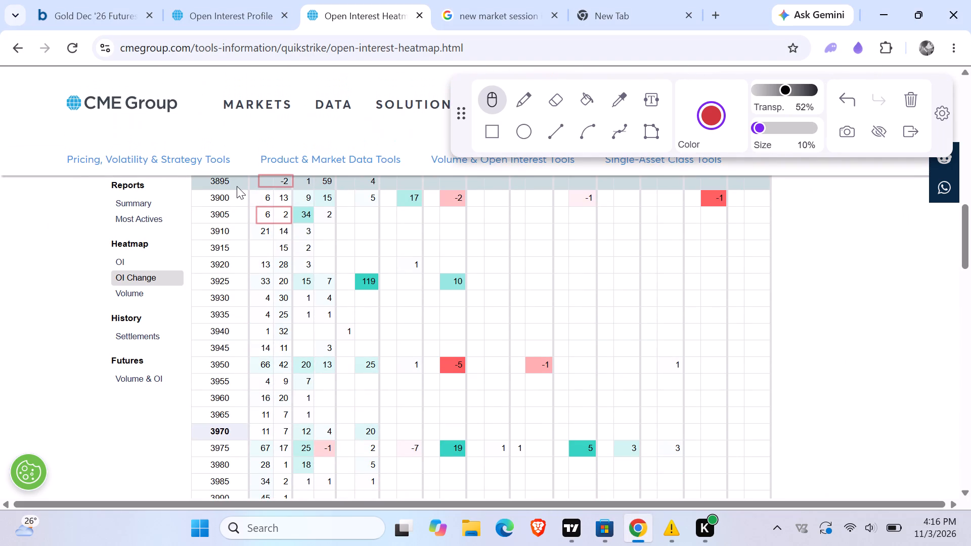
pyautogui.scroll(1, 251, 204)
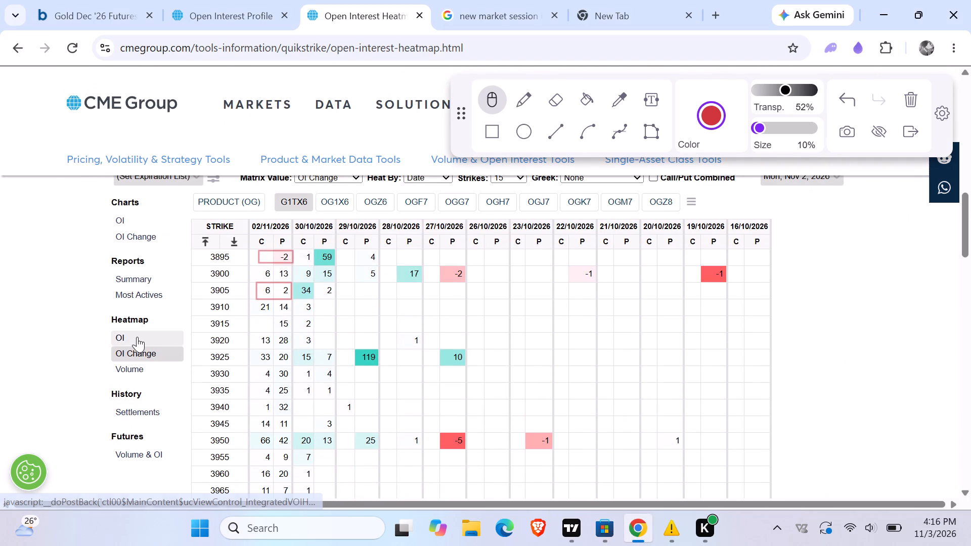
pyautogui.click(137, 337)
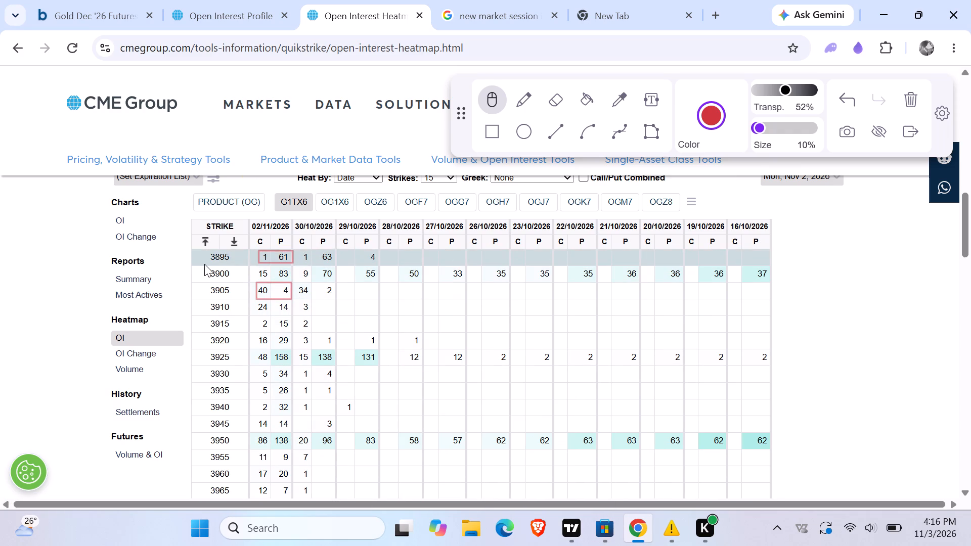
# Switch to TradingView, add a horizontal ray to the gold chart and set its price coordinate to 3895.
pyautogui.click(569, 518)
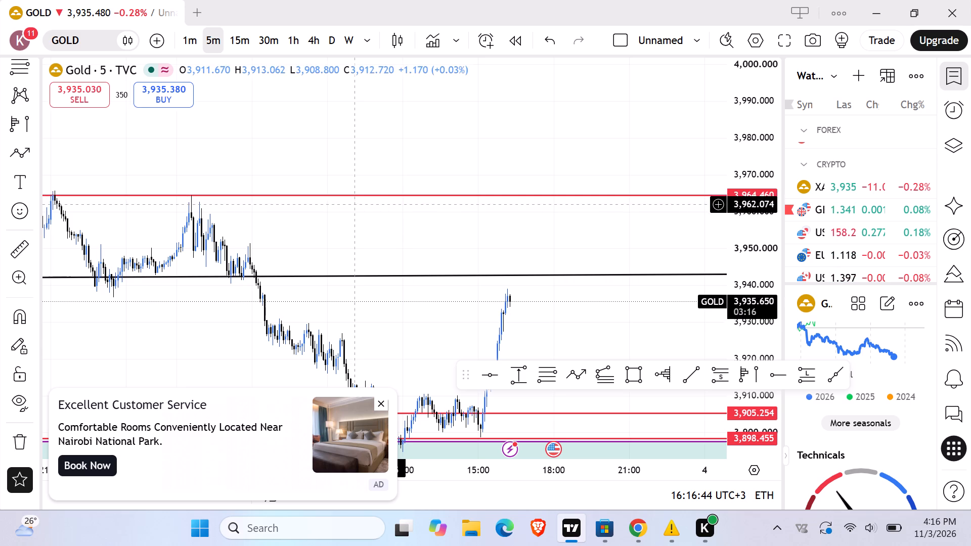
pyautogui.click(773, 371)
pyautogui.click(386, 217)
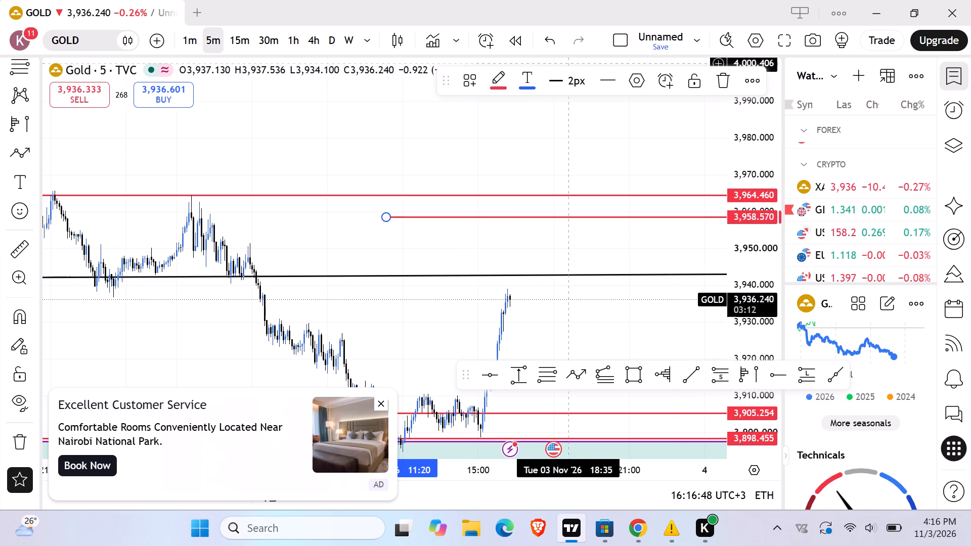
pyautogui.click(631, 71)
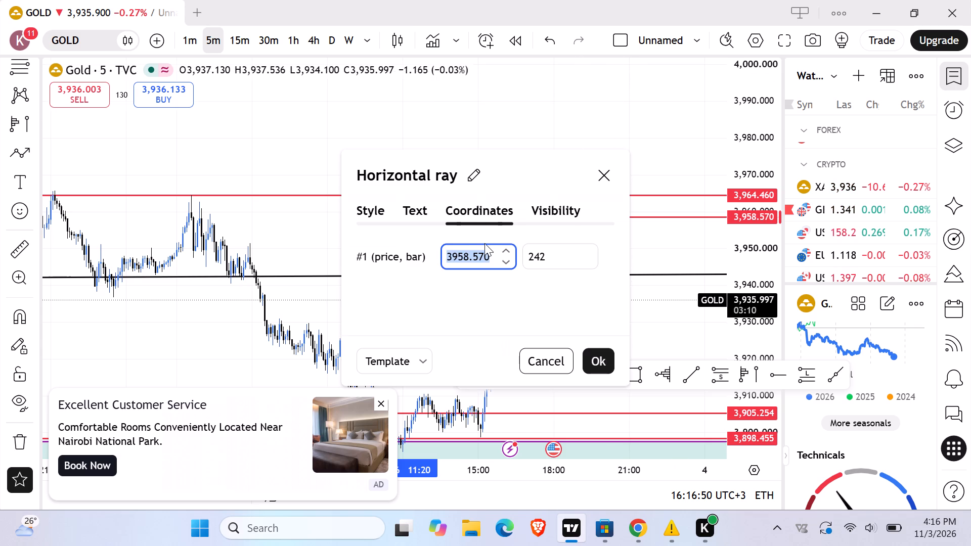
pyautogui.press('BackSpace')
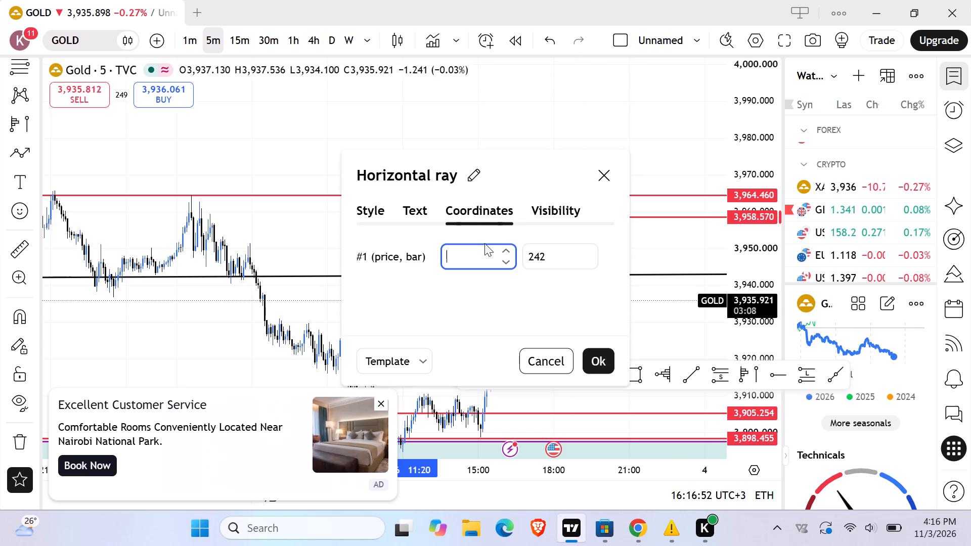
pyautogui.write('3895')
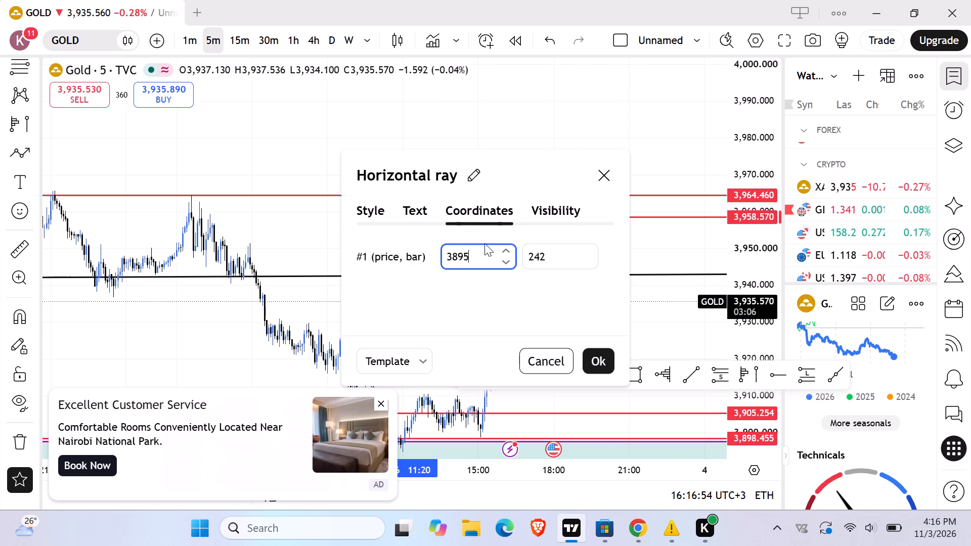
pyautogui.click(603, 361)
pyautogui.moveTo(587, 330); pyautogui.dragTo(561, 282)
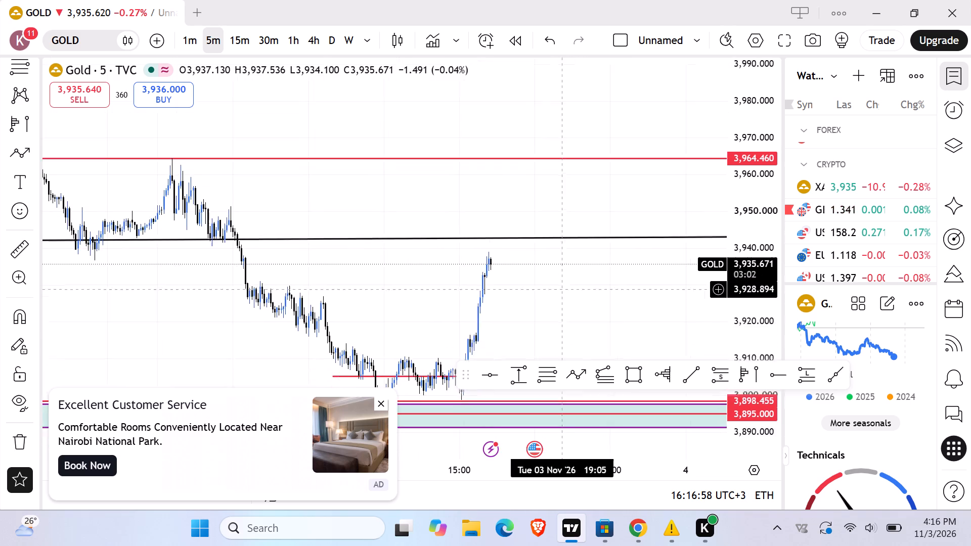
pyautogui.moveTo(561, 282); pyautogui.dragTo(540, 210)
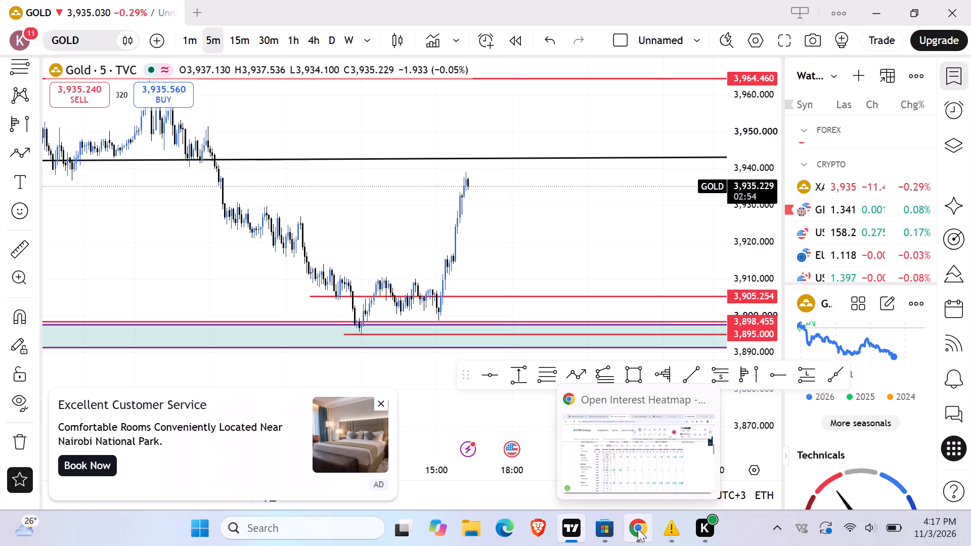
# Recheck the marked strikes in the CME open interest heatmap in Chrome, and return to the TradingView gold chart.
pyautogui.click(613, 451)
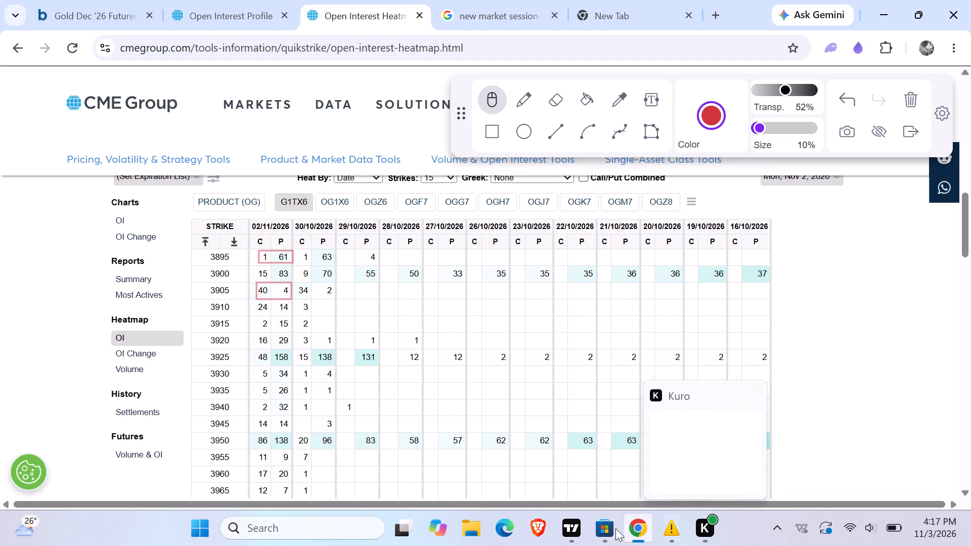
pyautogui.click(576, 532)
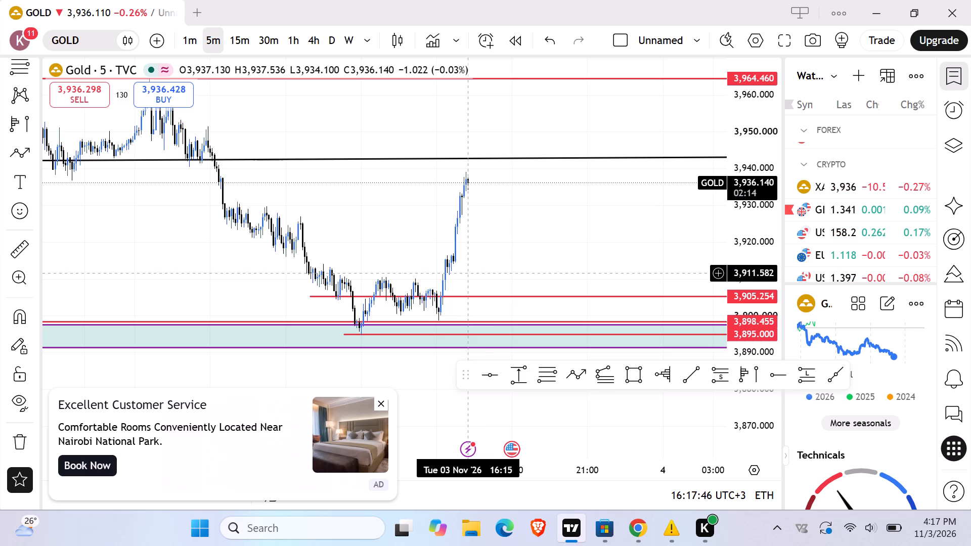
# Compare the marked strikes in Chrome's CME open interest heatmap with TradingView's 5-minute gold chart, and close the heatmap's annotation toolbar.
pyautogui.click(620, 474)
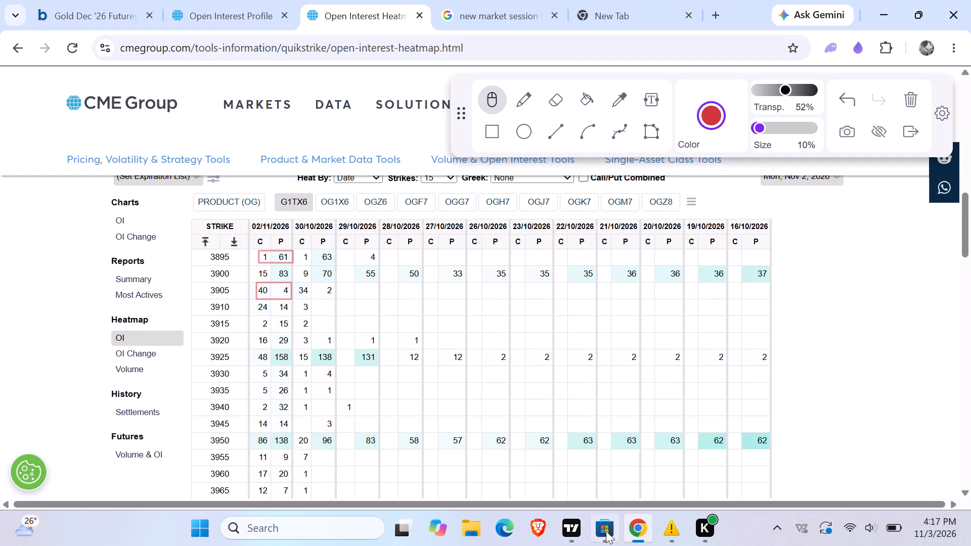
pyautogui.click(569, 531)
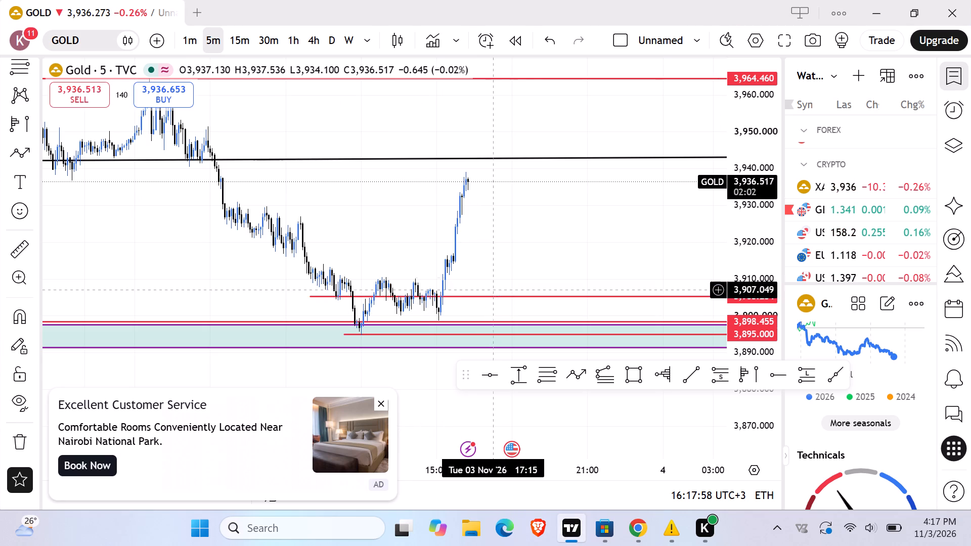
pyautogui.moveTo(544, 232); pyautogui.dragTo(537, 275)
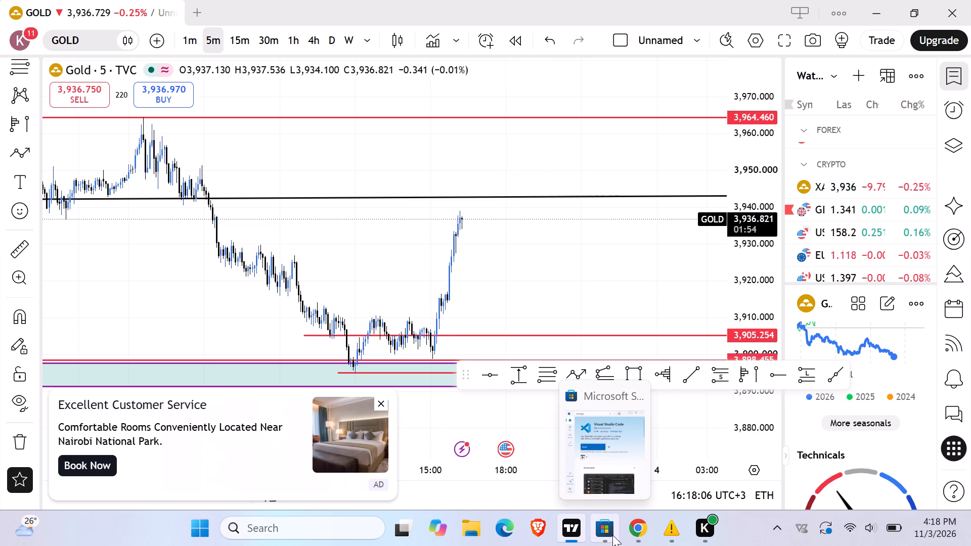
pyautogui.click(564, 526)
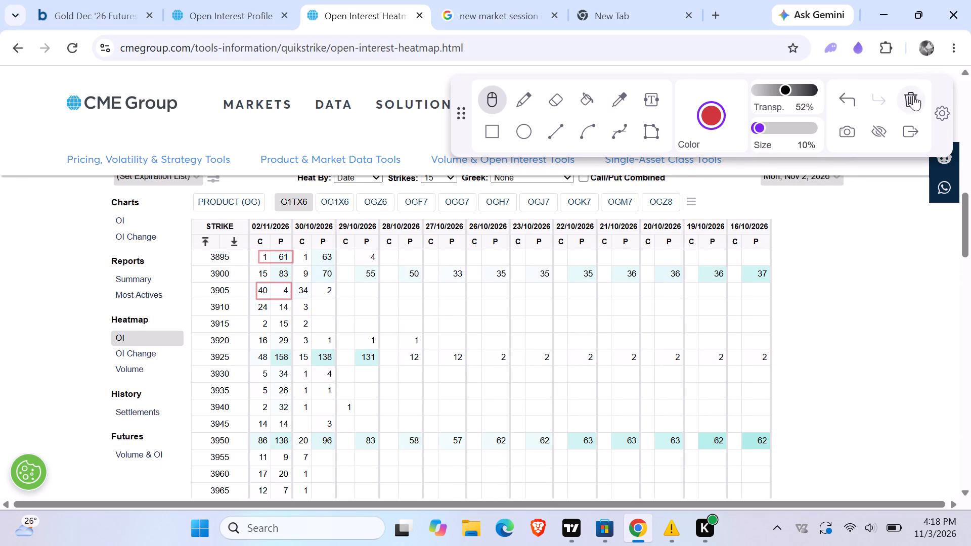
pyautogui.click(873, 129)
pyautogui.scroll(-2, 855, 295)
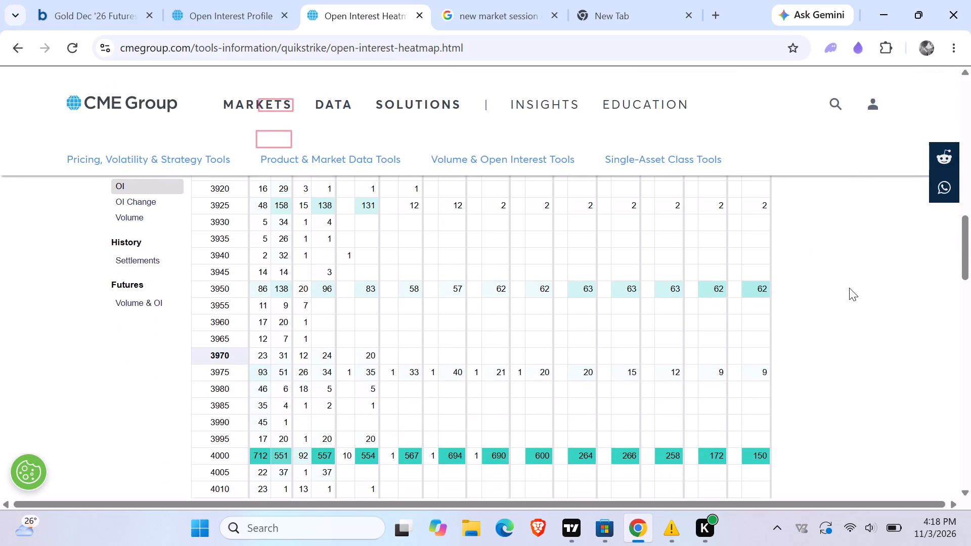
# Switch to Barchart's Gold Dec '26 page and examine the Volatility & Greeks table of calls and puts across the near-the-money strikes.
pyautogui.click(54, 7)
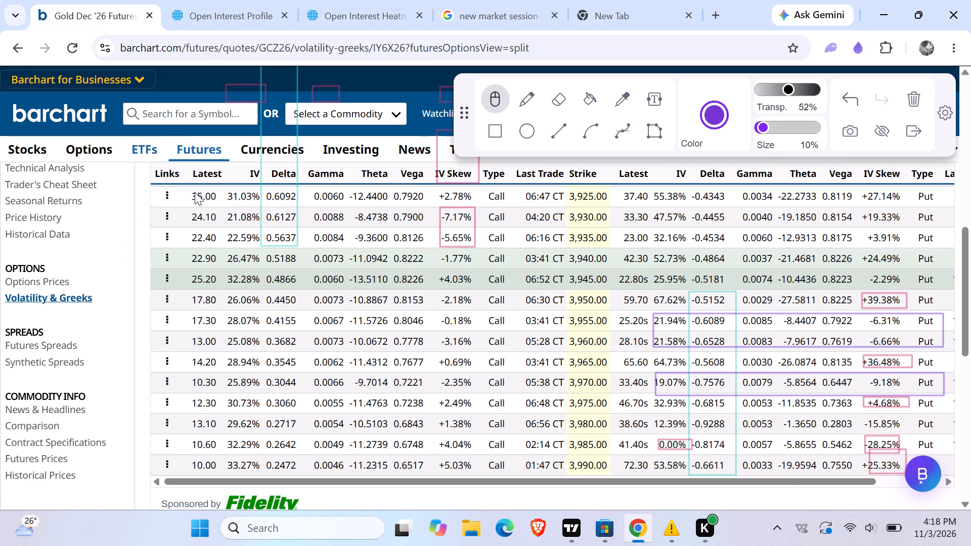
pyautogui.scroll(3, 246, 253)
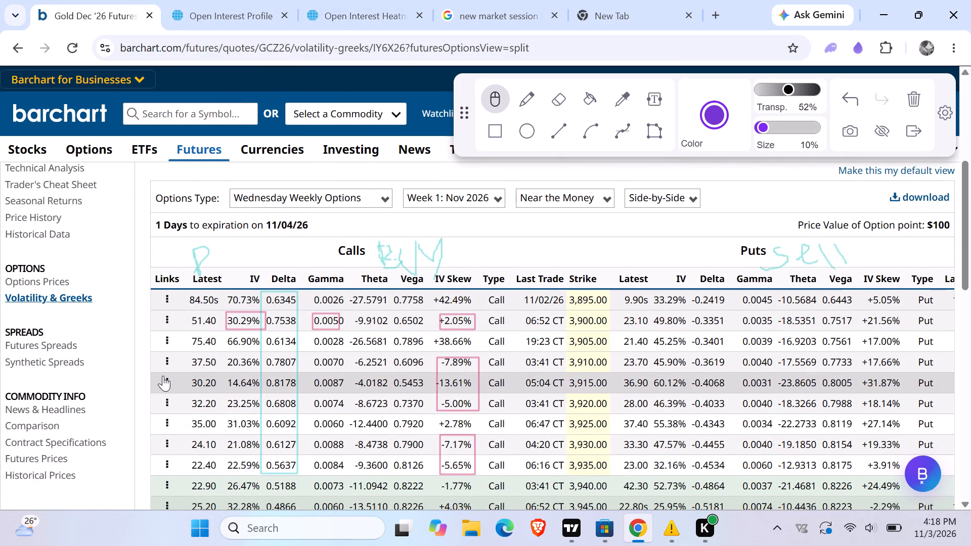
pyautogui.scroll(1, 257, 343)
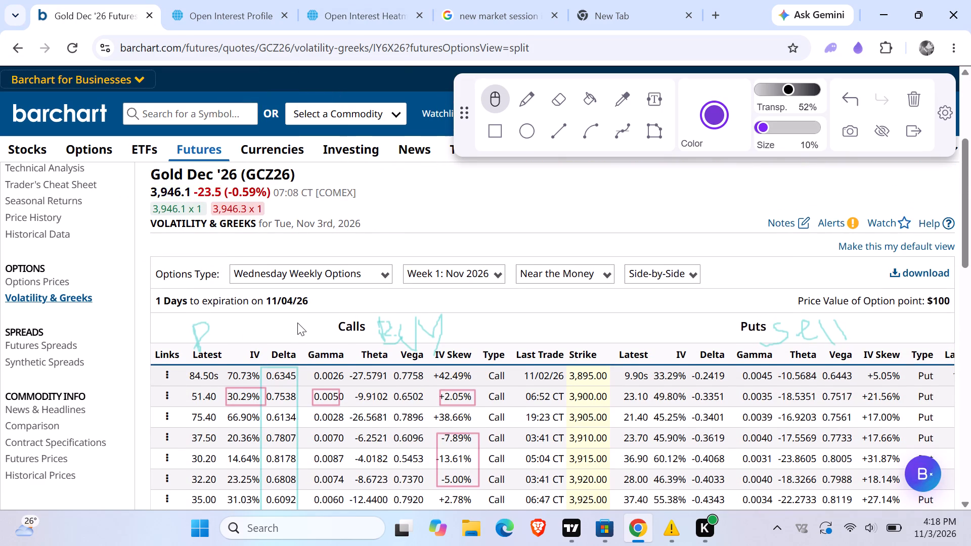
pyautogui.scroll(-1, 297, 323)
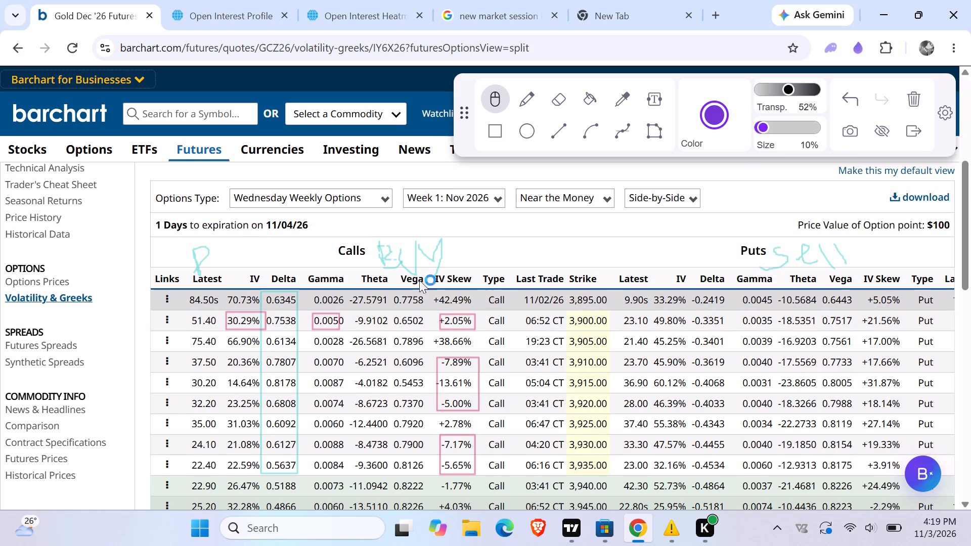
pyautogui.scroll(2, 237, 241)
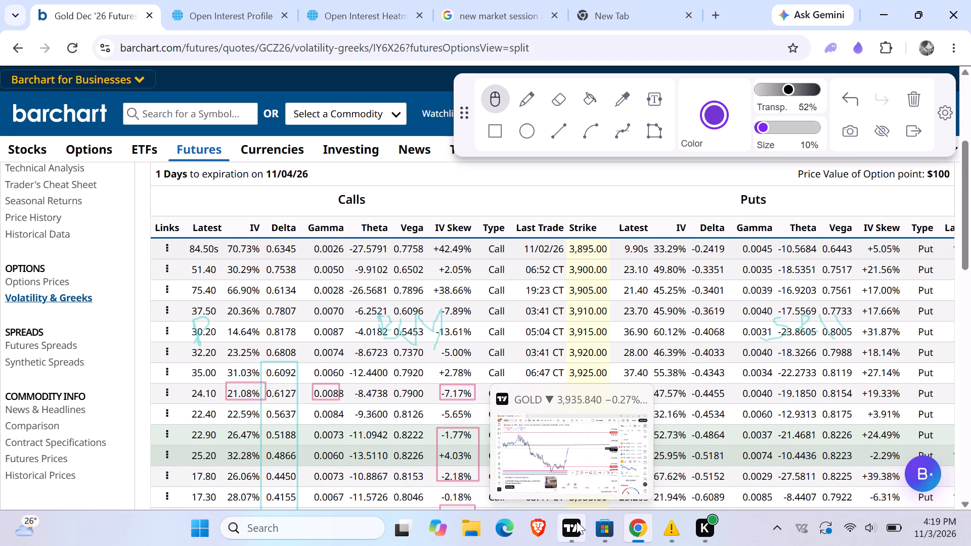
pyautogui.scroll(2, 347, 386)
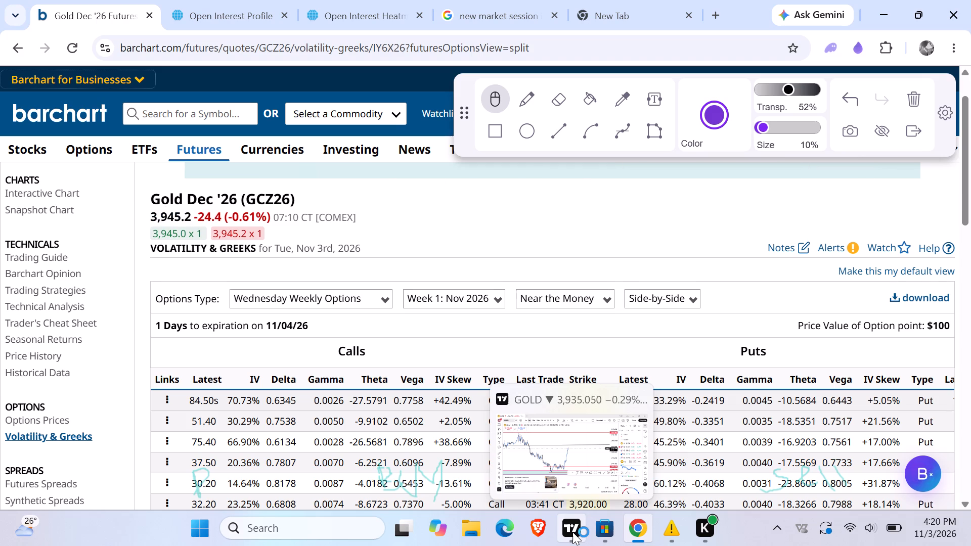
pyautogui.scroll(-2, 463, 343)
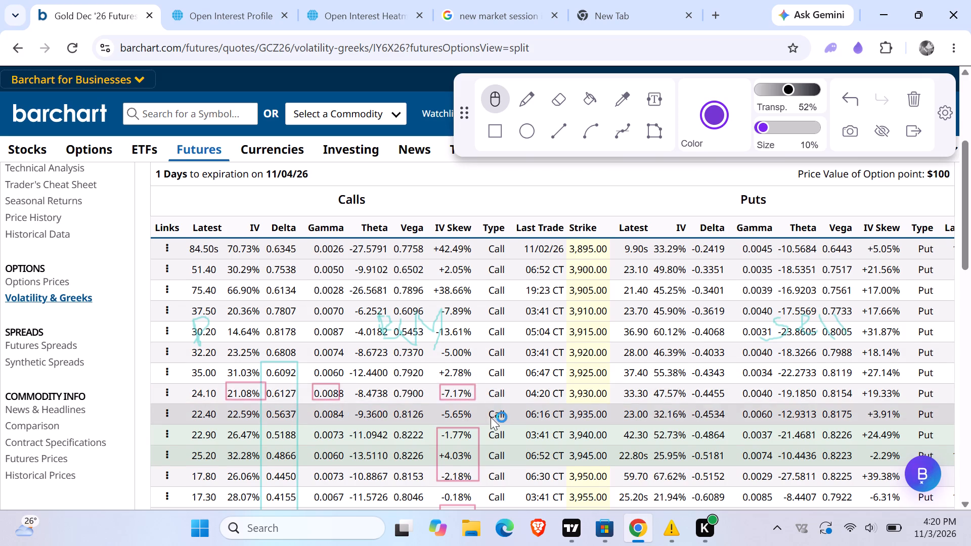
pyautogui.scroll(-2, 491, 407)
pyautogui.scroll(2, 489, 407)
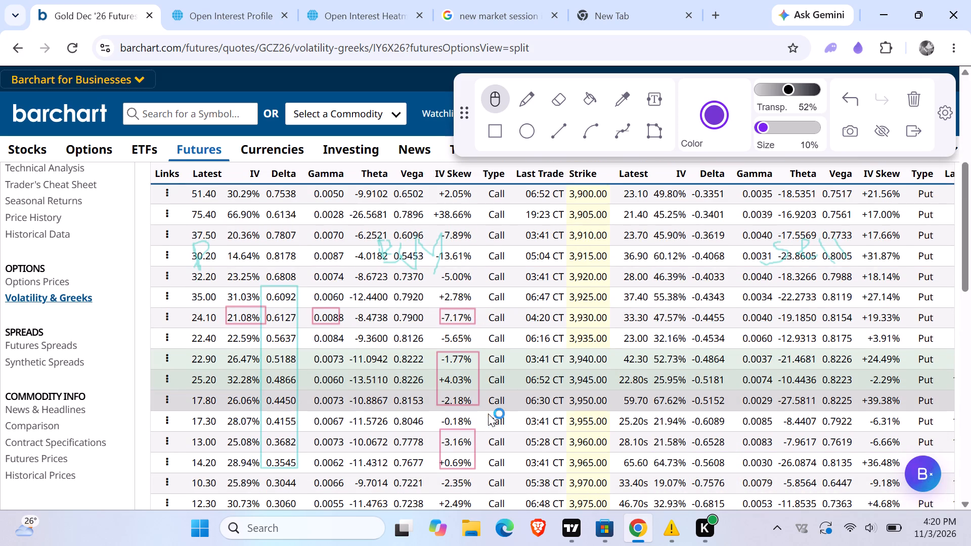
pyautogui.scroll(1, 474, 319)
pyautogui.scroll(-3, 474, 322)
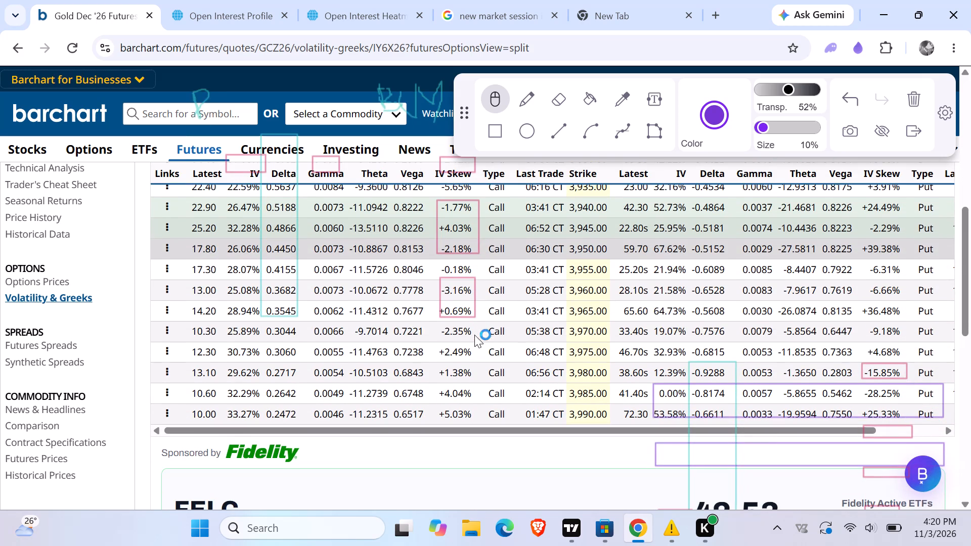
pyautogui.scroll(2, 469, 347)
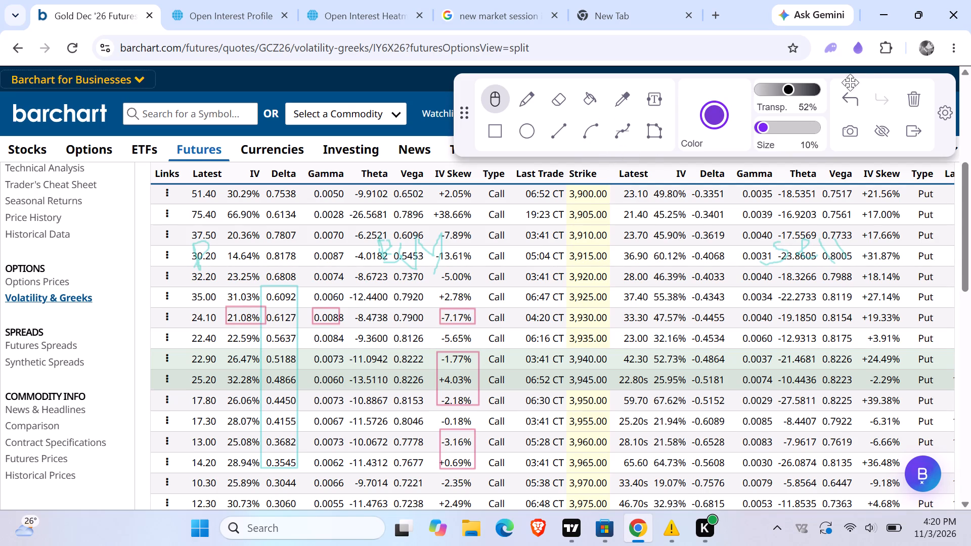
# Clear all drawn annotations from the Barchart Volatility & Greeks page.
pyautogui.click(925, 99)
# Draw a purple rectangle around the call Delta values for strikes 3,895 to 3,935.
pyautogui.scroll(2, 569, 315)
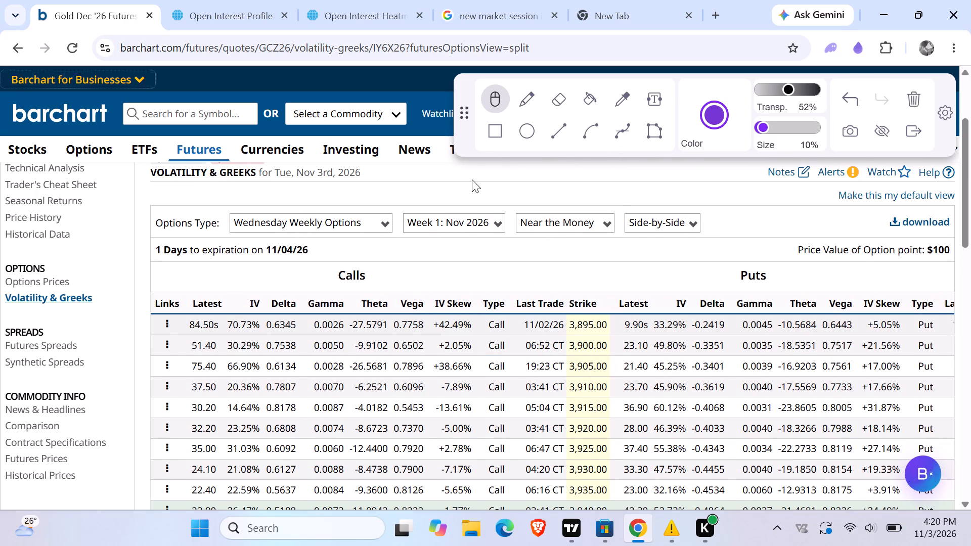
pyautogui.scroll(-1, 467, 210)
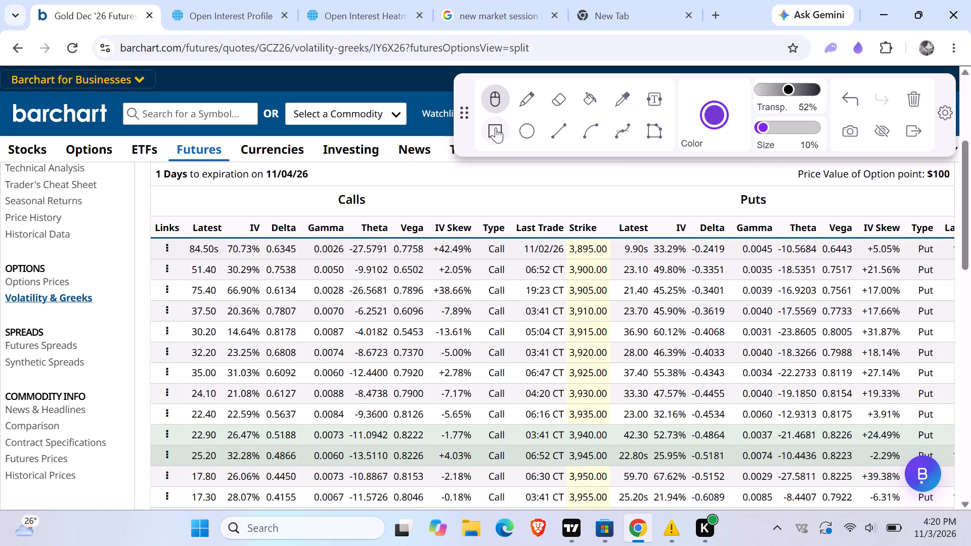
pyautogui.click(496, 127)
pyautogui.moveTo(269, 244); pyautogui.dragTo(270, 258)
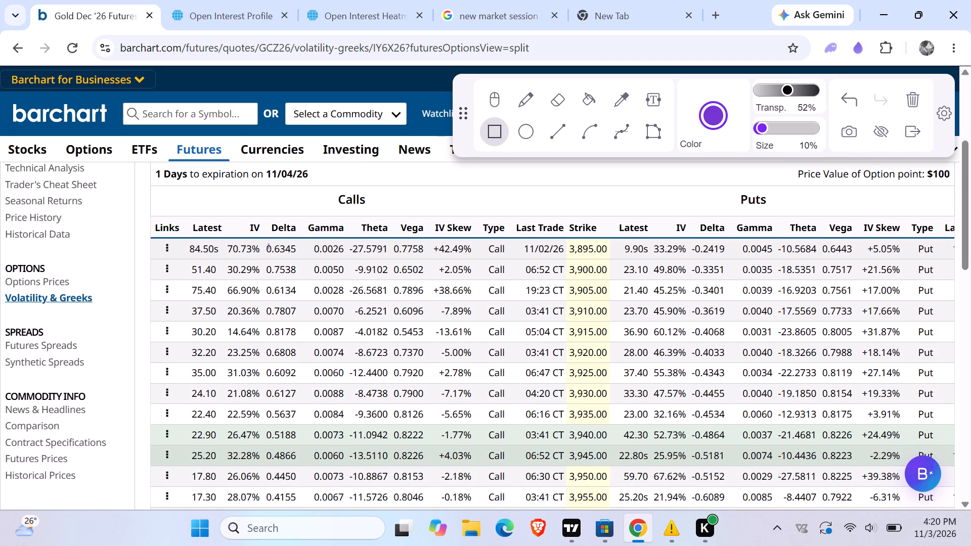
pyautogui.moveTo(270, 258); pyautogui.dragTo(276, 412)
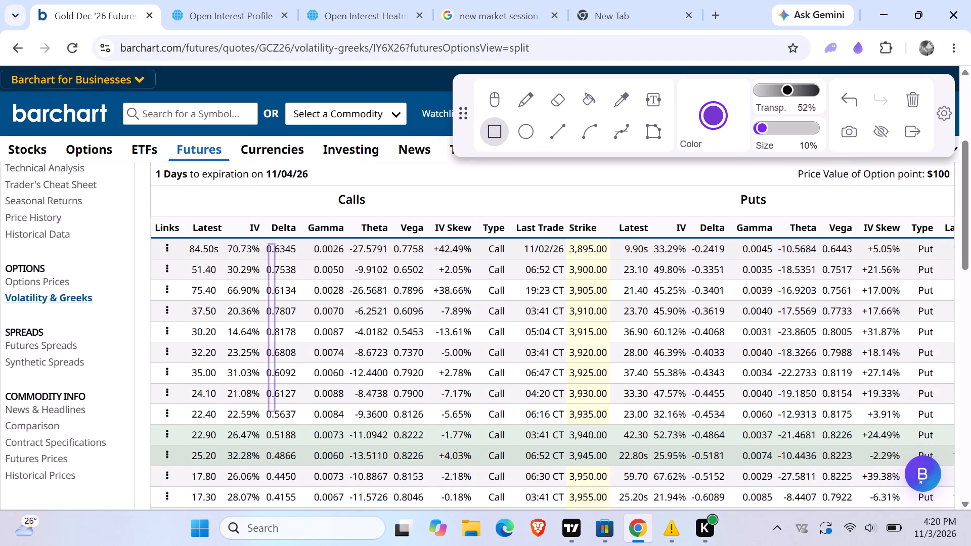
pyautogui.moveTo(276, 412); pyautogui.dragTo(301, 416)
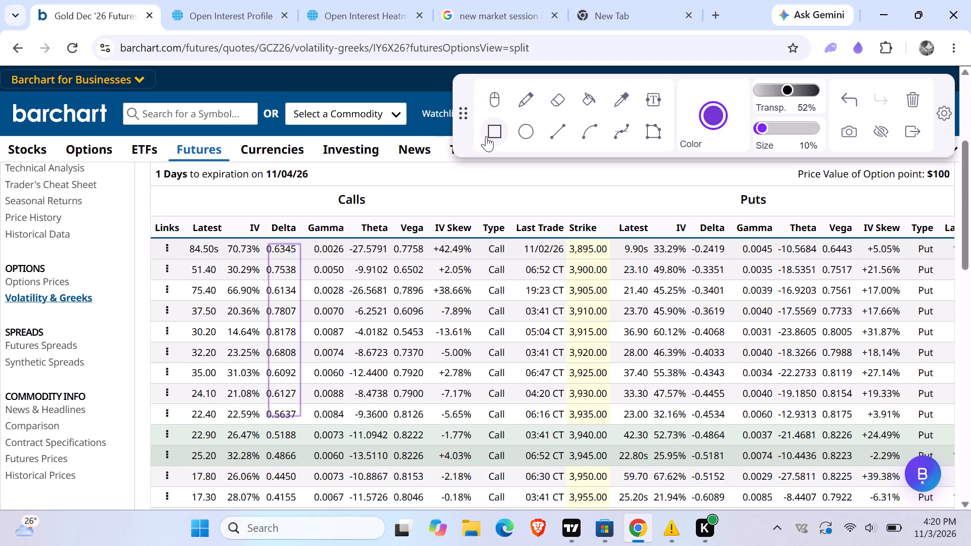
# Set the drawing colour to red (RGB 208, 53, 91) and box the call IV Skew values for strikes 3,910 to 3,920.
pyautogui.click(710, 118)
pyautogui.click(758, 249)
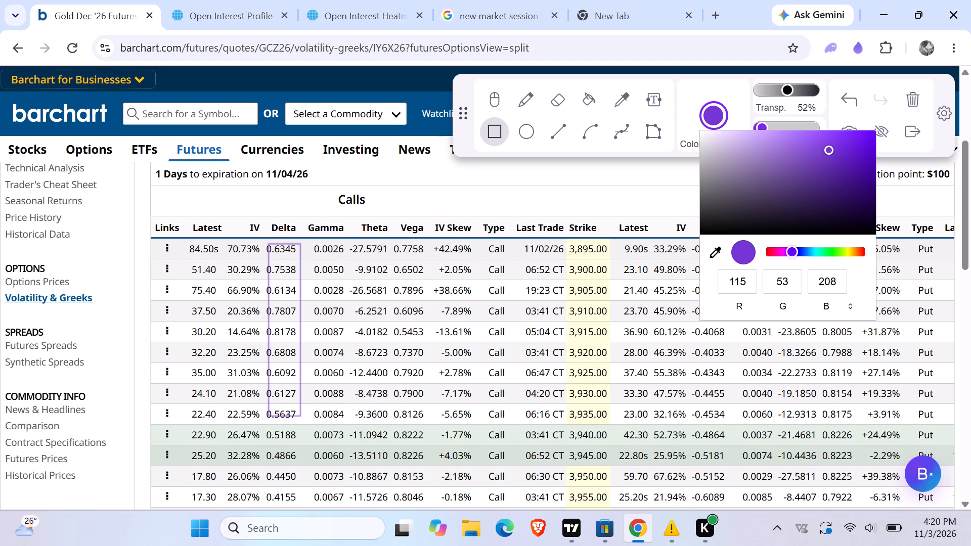
pyautogui.click(771, 249)
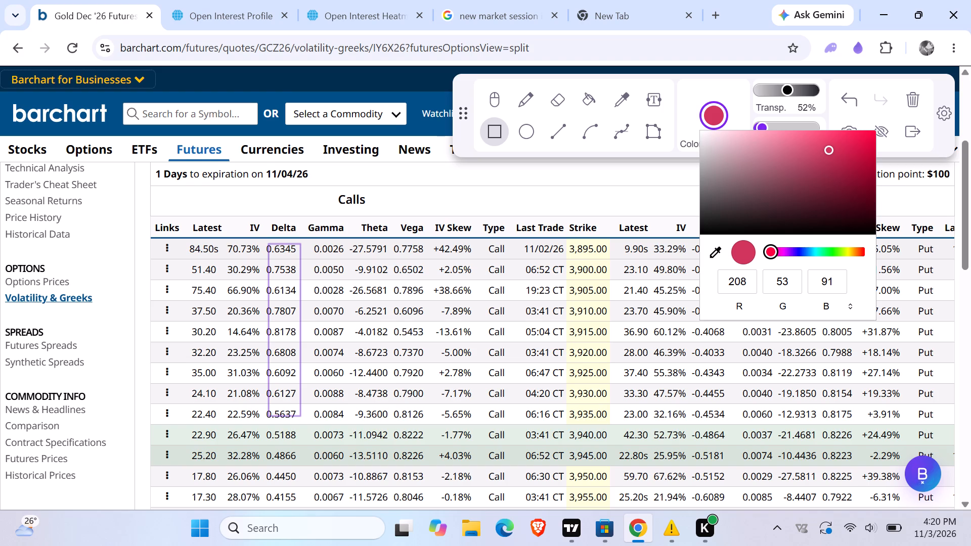
pyautogui.moveTo(440, 303); pyautogui.dragTo(477, 358)
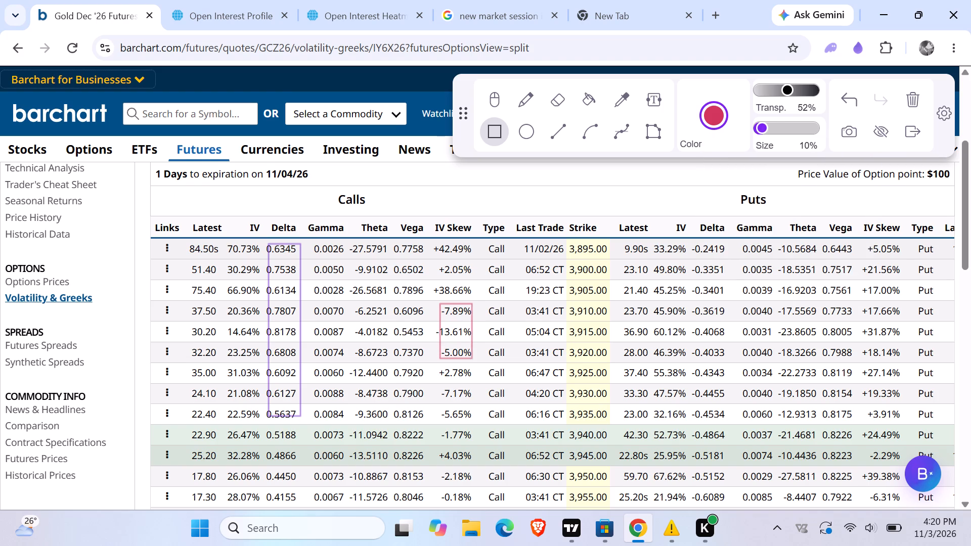
pyautogui.moveTo(477, 358); pyautogui.dragTo(478, 358)
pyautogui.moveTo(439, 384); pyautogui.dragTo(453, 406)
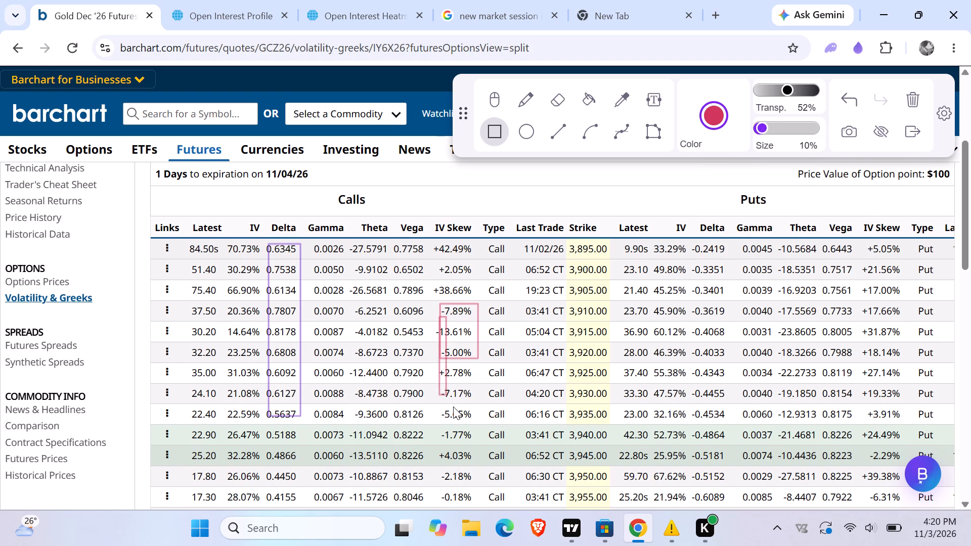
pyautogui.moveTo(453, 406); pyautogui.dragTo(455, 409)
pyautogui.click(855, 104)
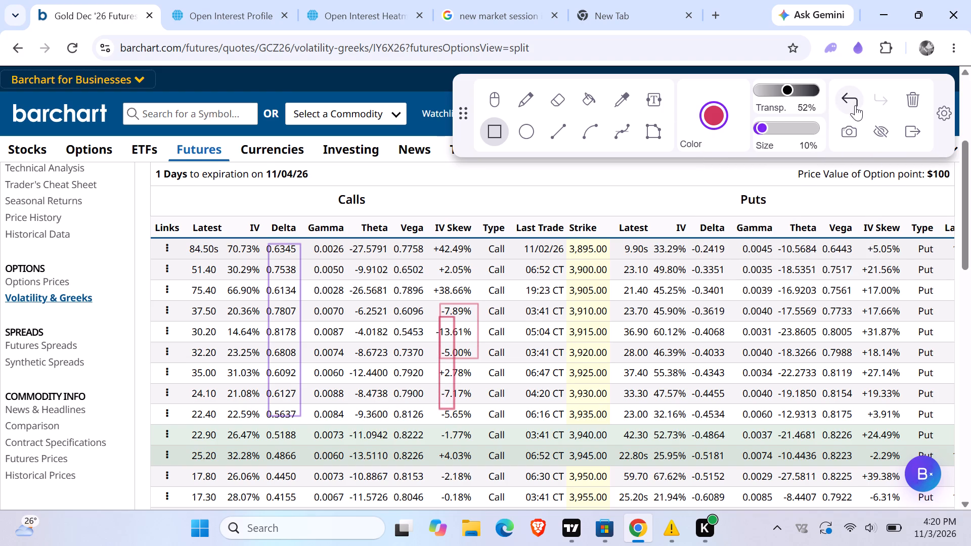
# Draw a red rectangle around the call IV Skew values for strikes 3,930 and 3,935.
pyautogui.moveTo(440, 381); pyautogui.dragTo(454, 410)
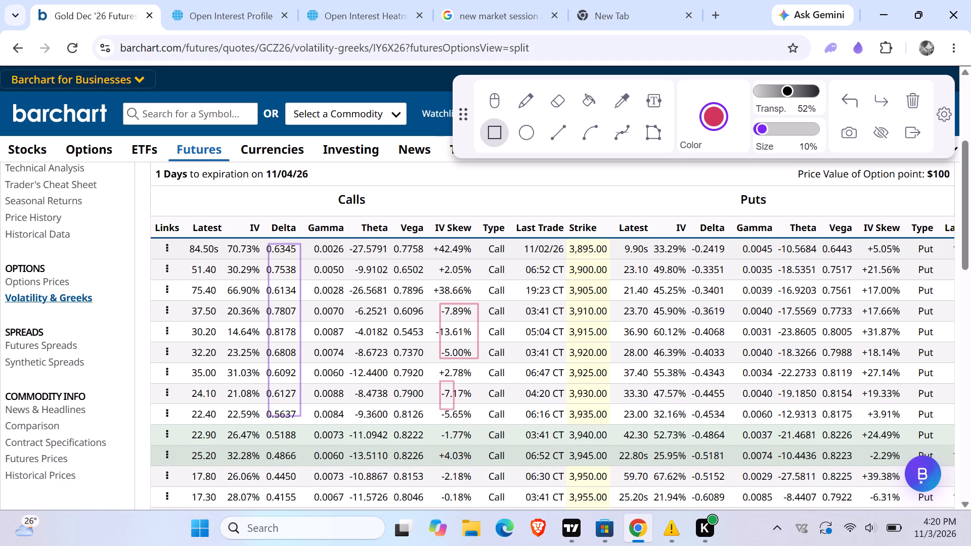
pyautogui.moveTo(454, 410); pyautogui.dragTo(477, 419)
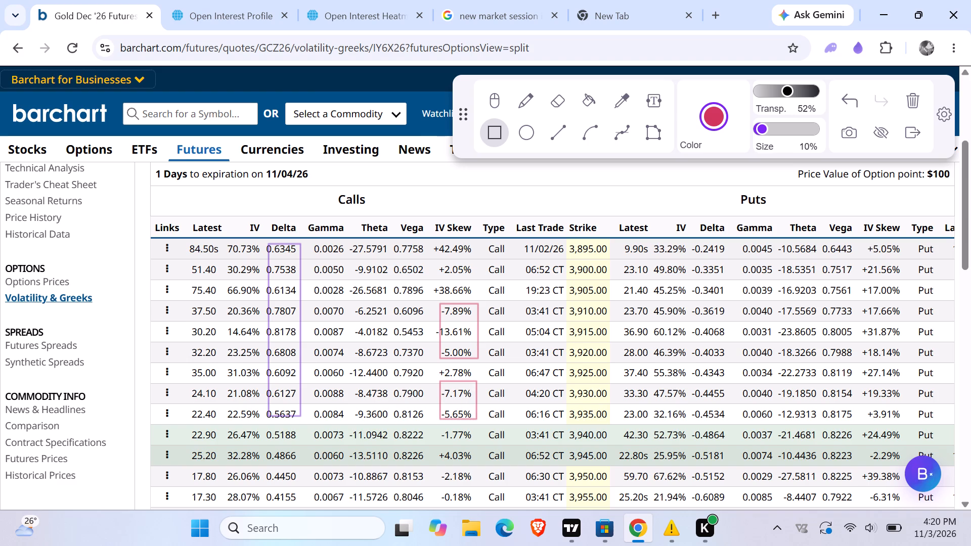
# Set the drawing colour to purple (RGB 99, 53, 208) and box the 3,900 strike's call row from IV through Type.
pyautogui.click(713, 118)
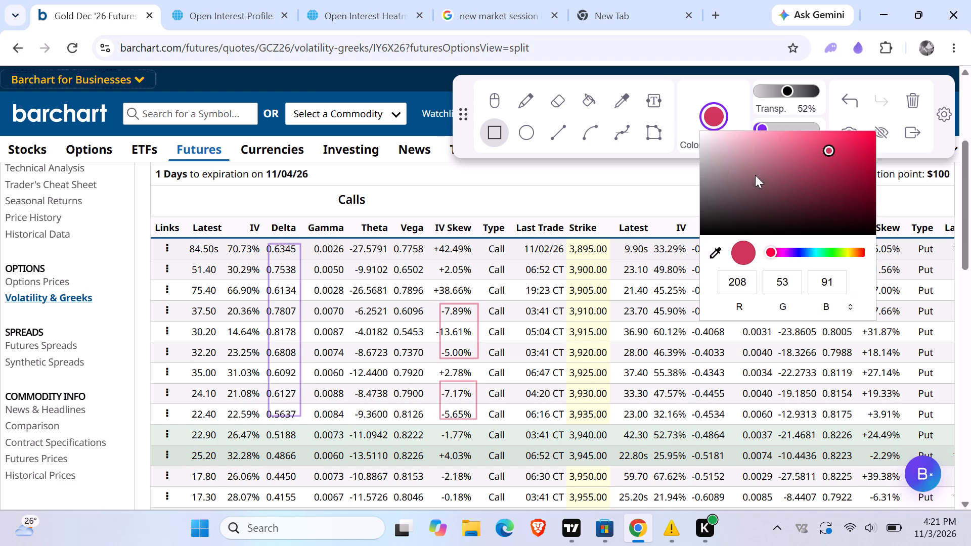
pyautogui.click(794, 250)
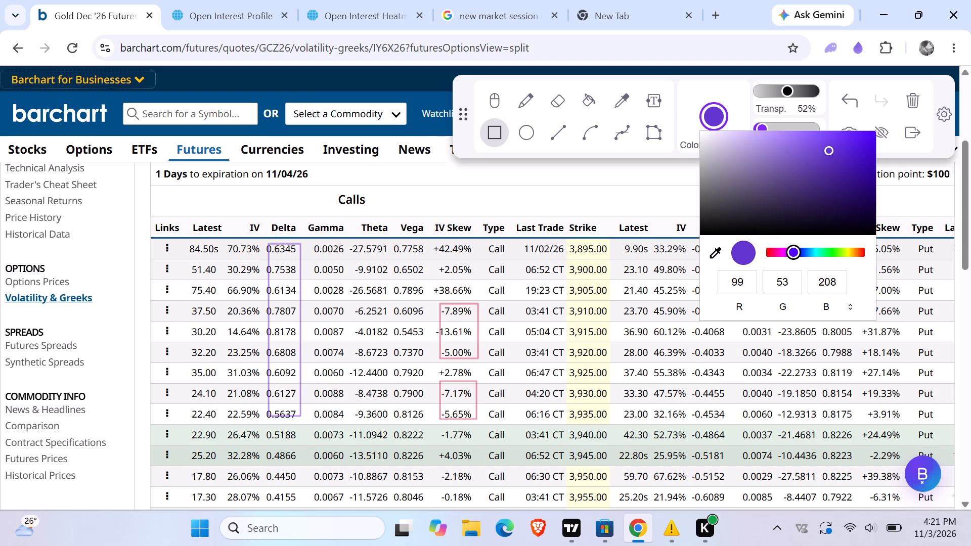
pyautogui.moveTo(230, 261); pyautogui.dragTo(315, 275)
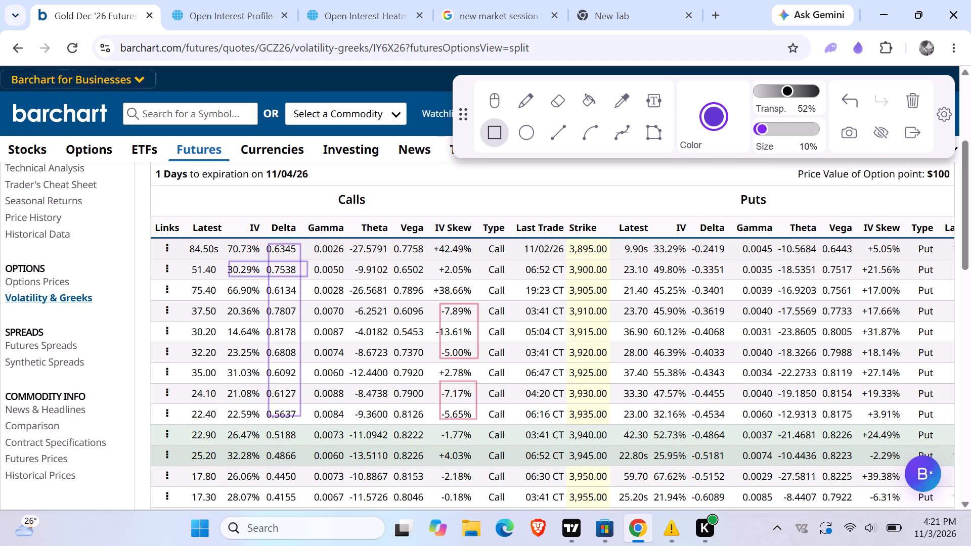
pyautogui.moveTo(315, 275); pyautogui.dragTo(503, 277)
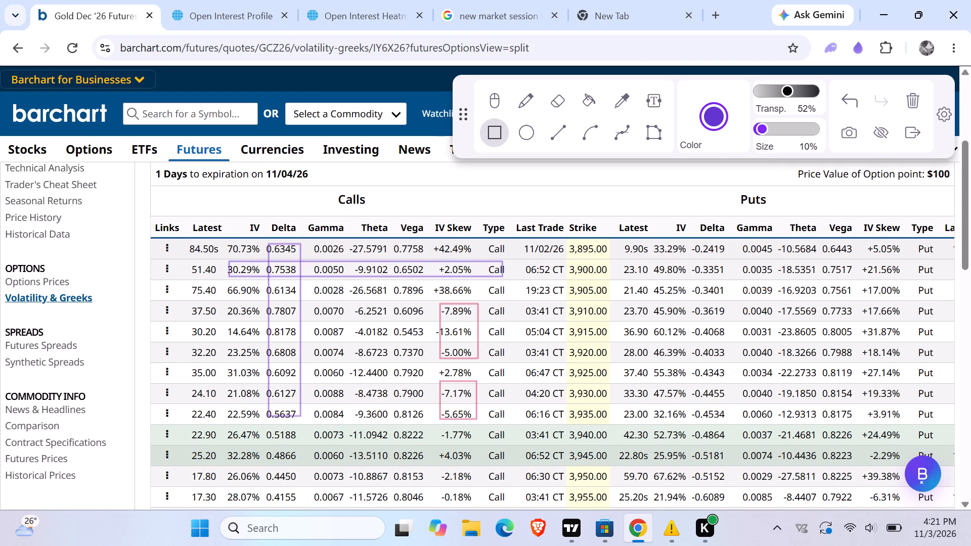
pyautogui.moveTo(503, 277); pyautogui.dragTo(531, 276)
# Switch to TradingView and set the price of the horizontal ray near 3,905 to 3890.
pyautogui.click(569, 533)
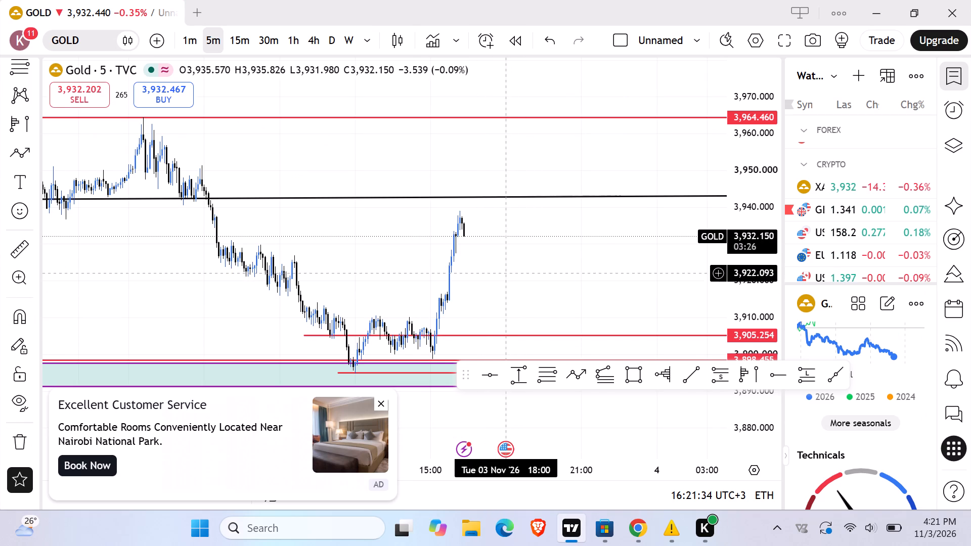
pyautogui.click(551, 333)
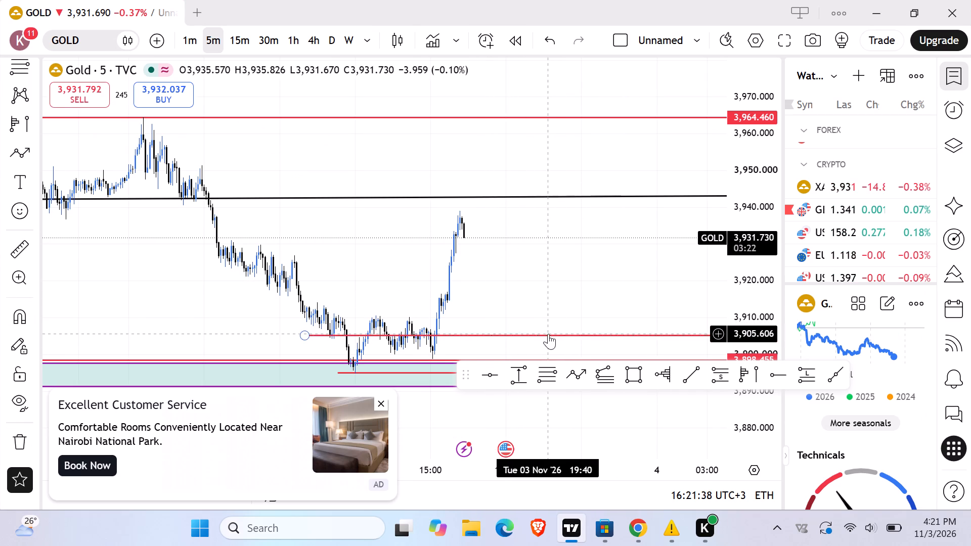
pyautogui.click(548, 334)
pyautogui.click(640, 84)
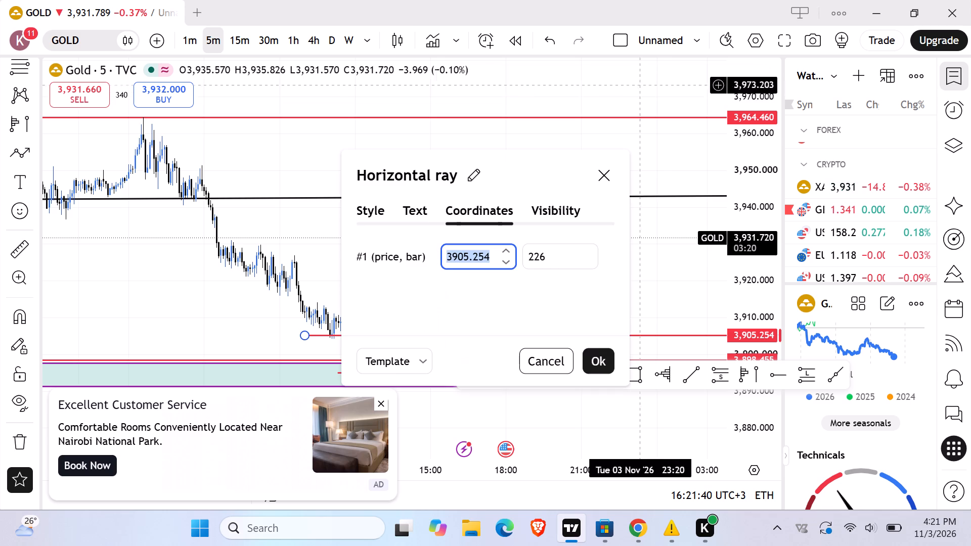
pyautogui.press('BackSpace')
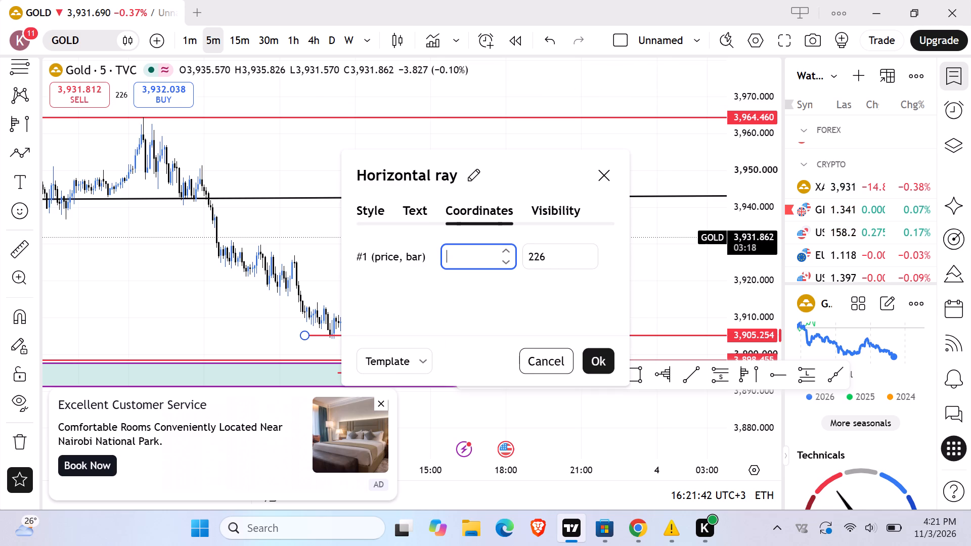
pyautogui.write('3890')
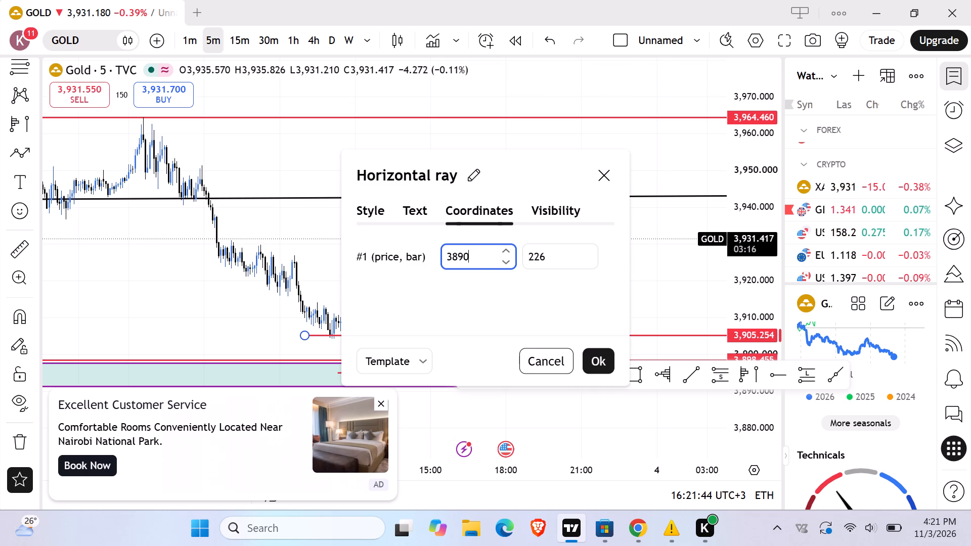
pyautogui.click(597, 363)
# Draw a horizontal ray at about 3,937.5, starting at the 15:45 bar beside the recent price peak.
pyautogui.moveTo(571, 302); pyautogui.dragTo(539, 274)
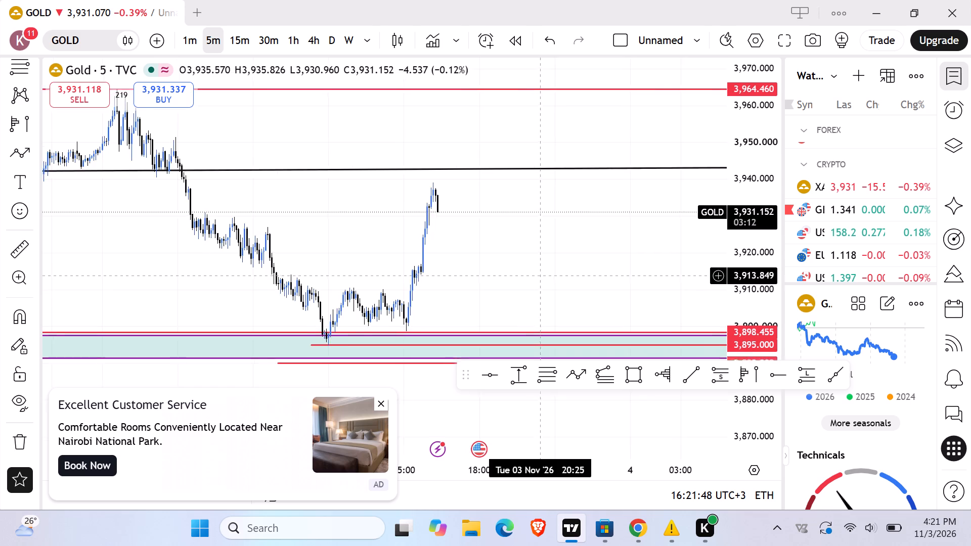
pyautogui.moveTo(539, 274); pyautogui.dragTo(533, 257)
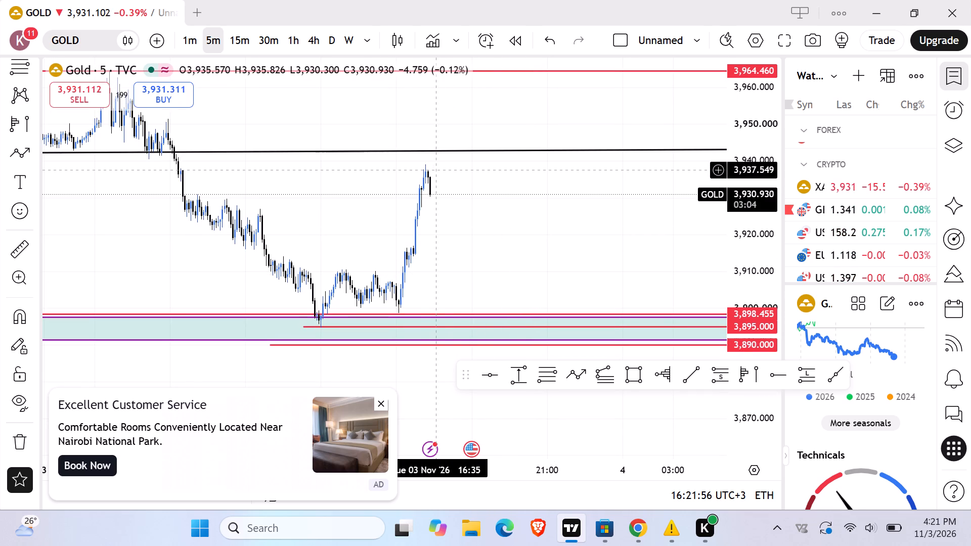
pyautogui.click(782, 373)
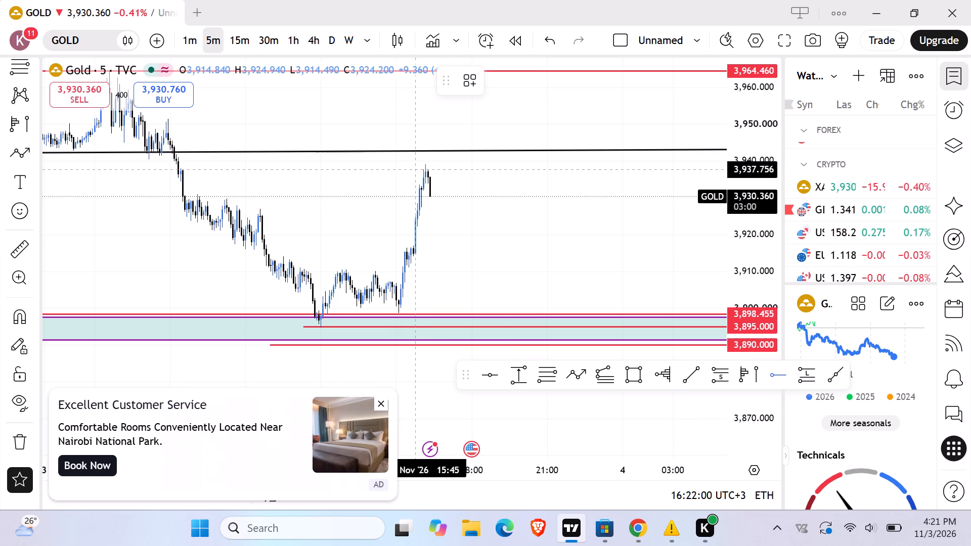
pyautogui.click(415, 170)
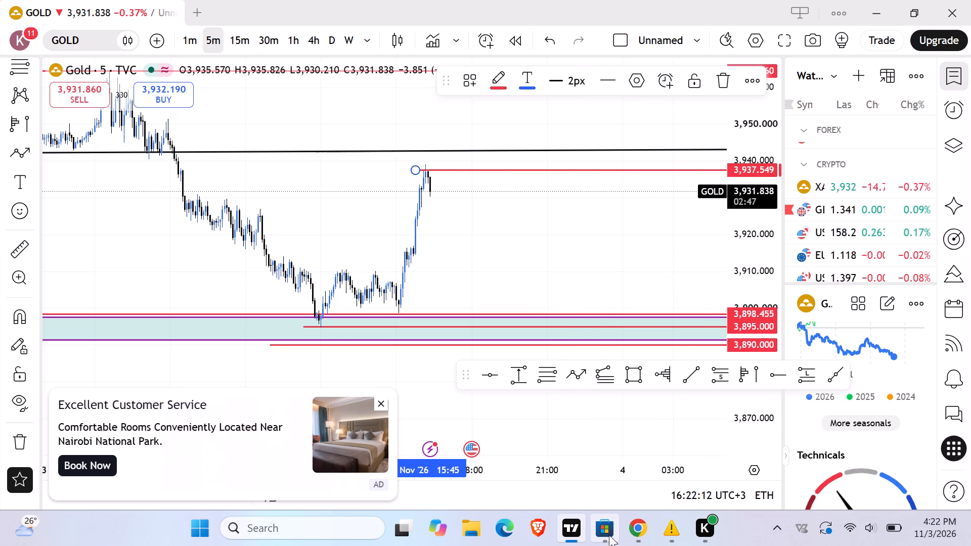
# Switch back to Barchart in Chrome and draw a purple rectangle around the put Delta values for strikes 3,950 to 3,990.
pyautogui.click(628, 478)
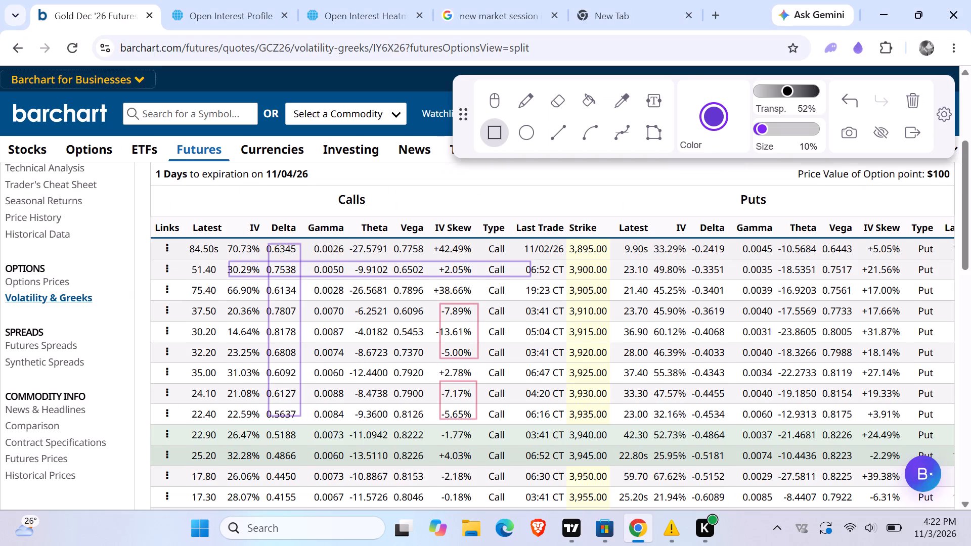
pyautogui.scroll(-3, 600, 419)
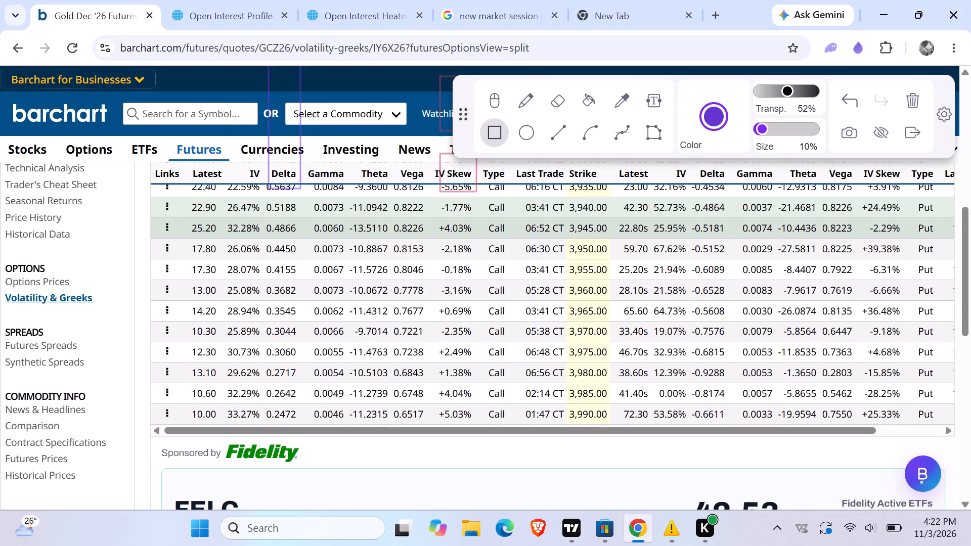
pyautogui.scroll(3, 598, 420)
pyautogui.scroll(-2, 593, 435)
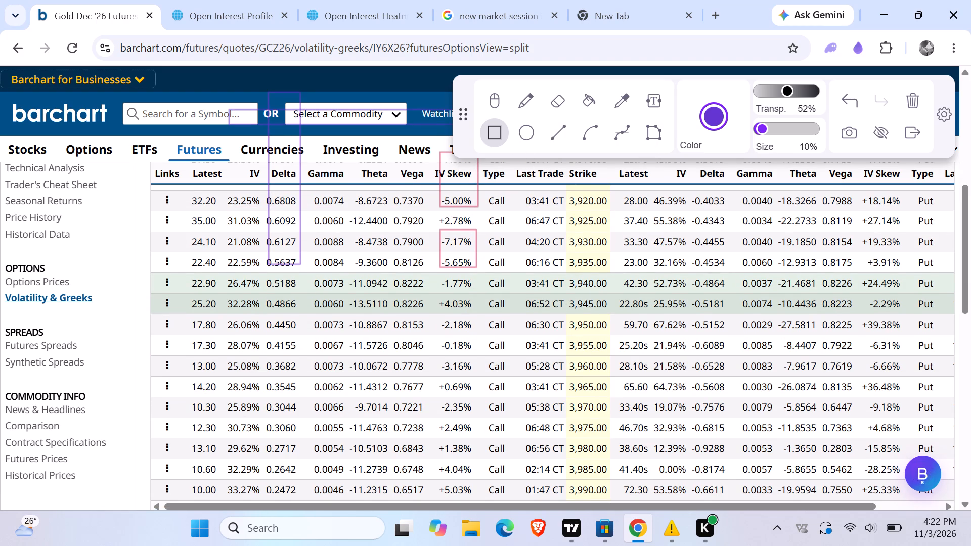
pyautogui.moveTo(690, 318); pyautogui.dragTo(720, 474)
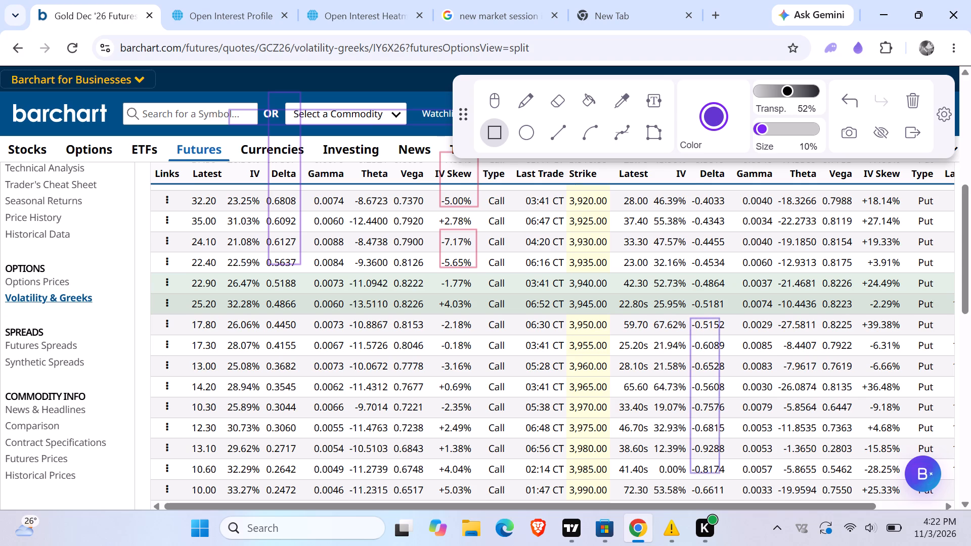
pyautogui.moveTo(720, 474); pyautogui.dragTo(734, 500)
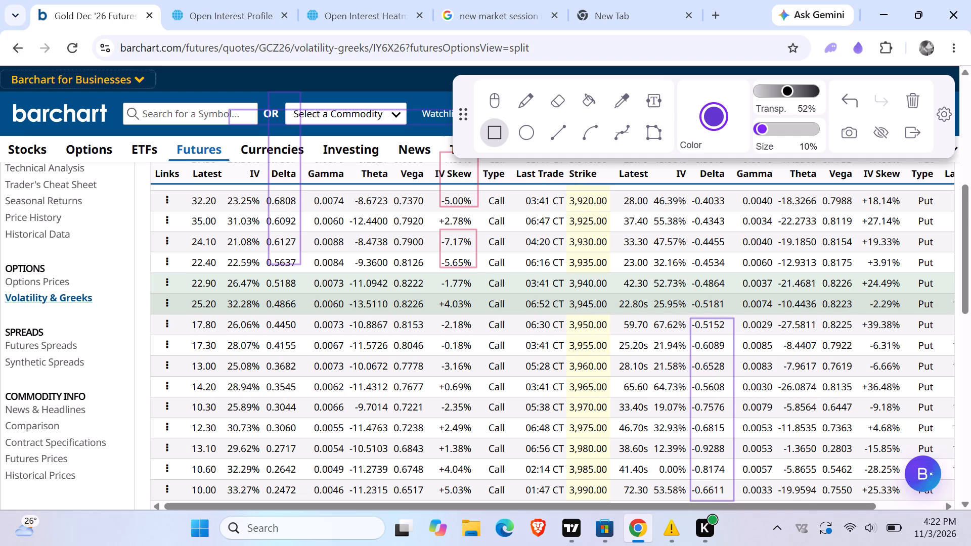
# Set the drawing colour to red (RGB 208, 53, 68) and box the put IV value for strike 3,985.
pyautogui.scroll(-1, 705, 362)
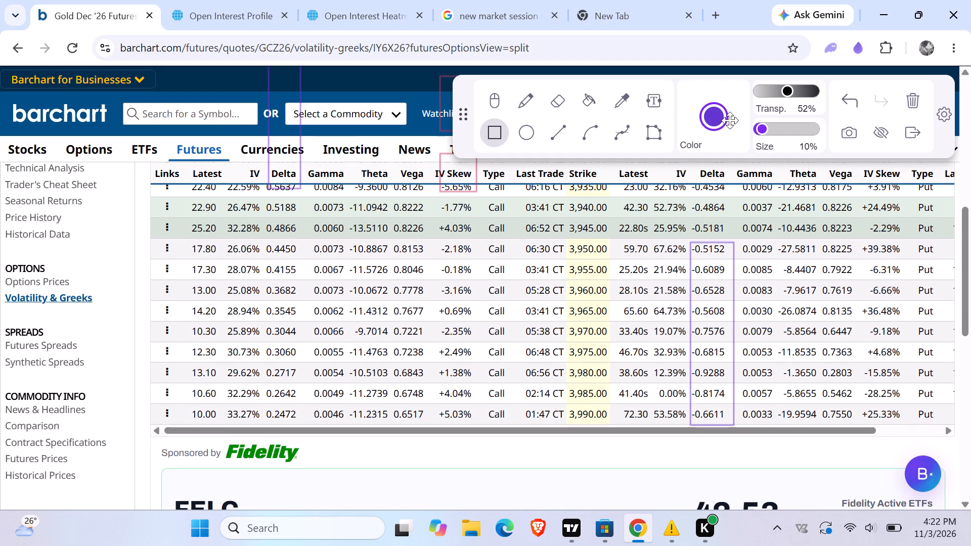
pyautogui.click(708, 119)
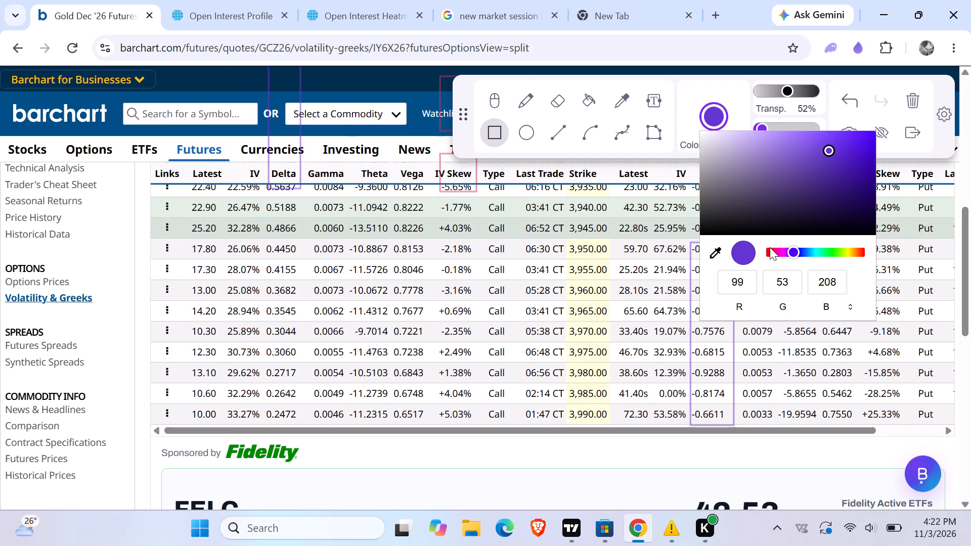
pyautogui.click(769, 248)
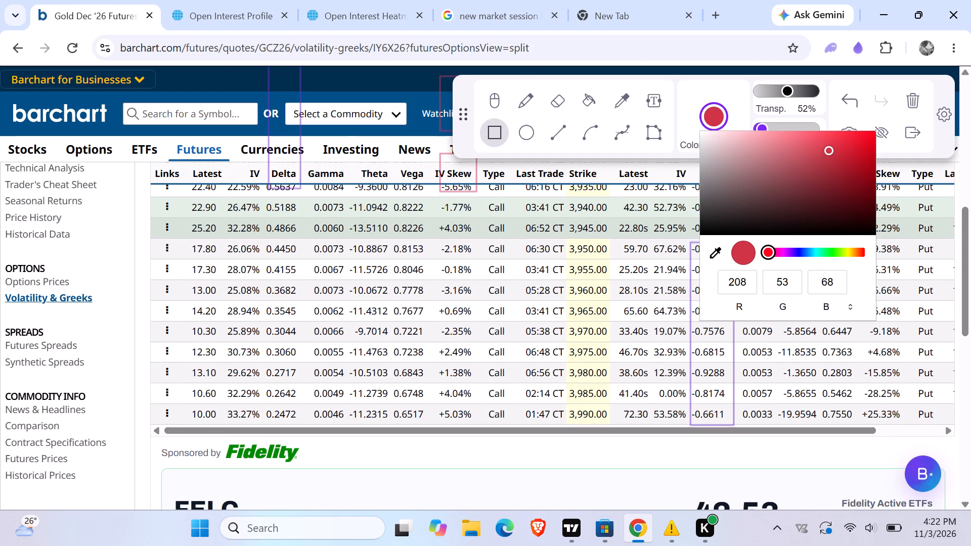
pyautogui.moveTo(655, 382); pyautogui.dragTo(693, 398)
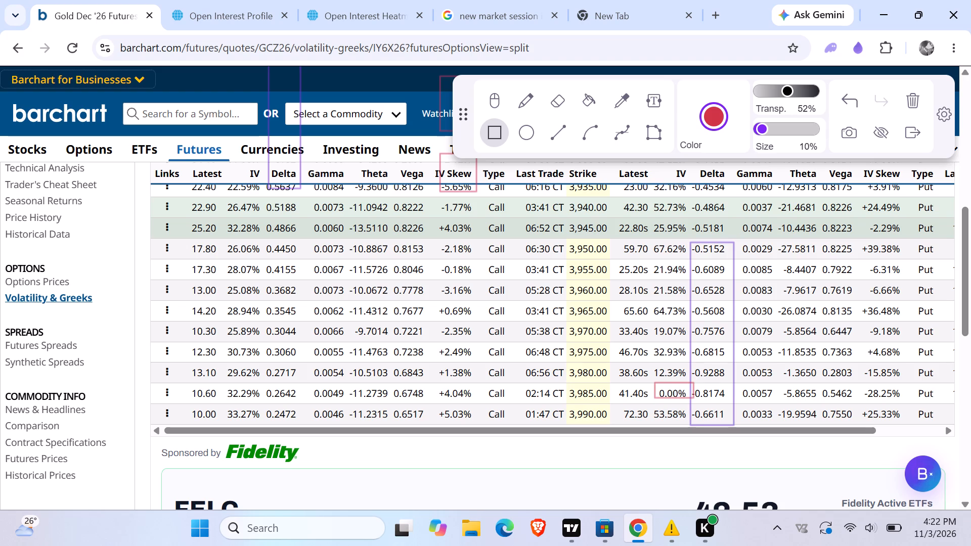
# Draw separate red rectangles around the put IV Skew values for strikes 3,975, 3,990, 3,965, 3,950 and 3,985.
pyautogui.scroll(3, 842, 342)
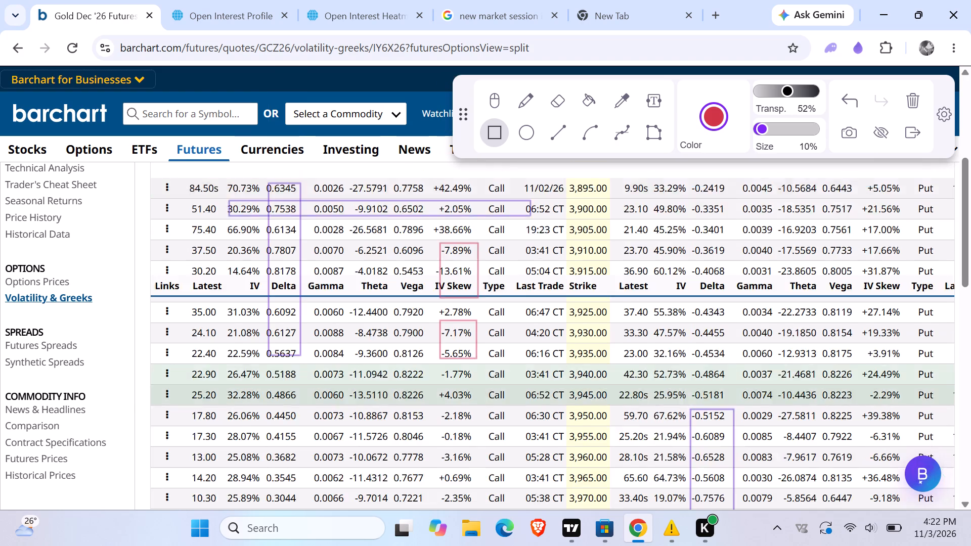
pyautogui.scroll(-3, 836, 343)
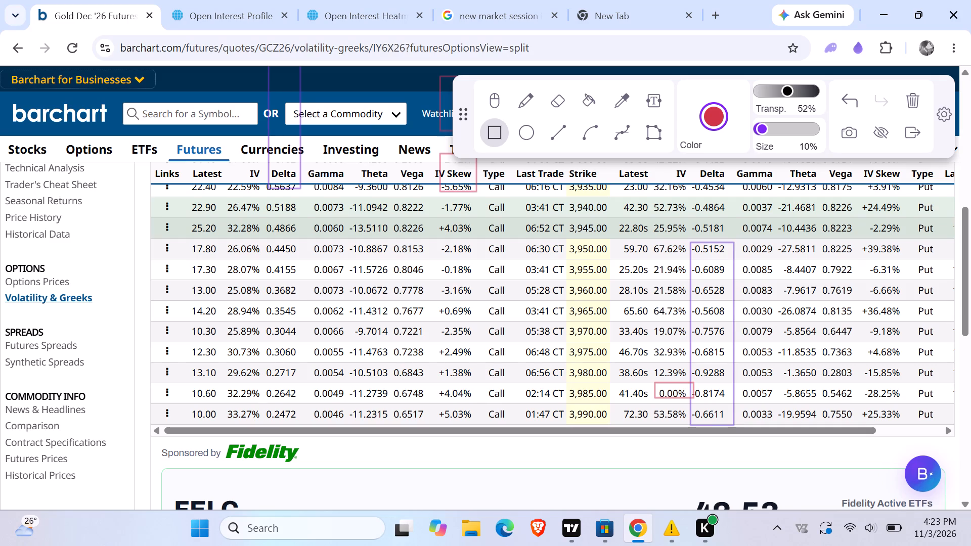
pyautogui.moveTo(864, 344); pyautogui.dragTo(910, 360)
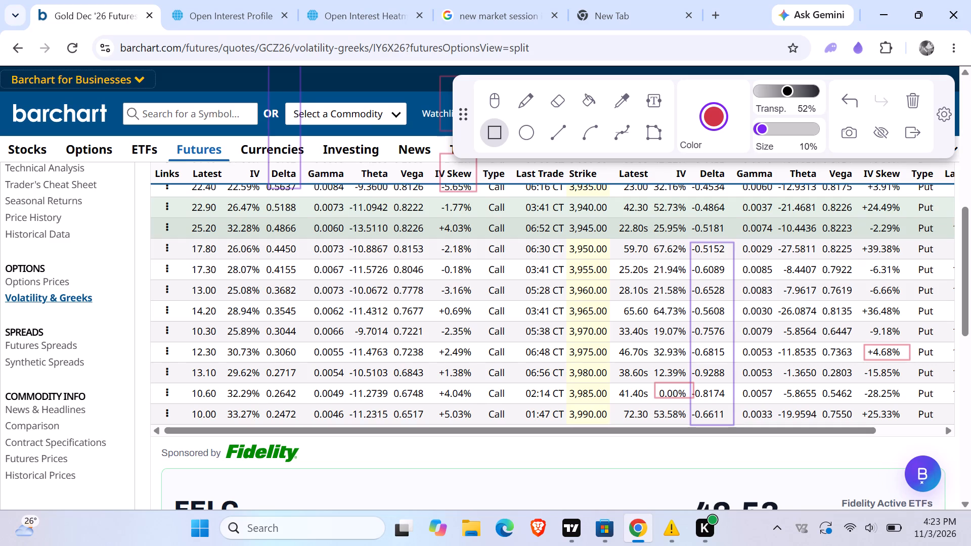
pyautogui.moveTo(864, 408); pyautogui.dragTo(908, 420)
pyautogui.moveTo(861, 304); pyautogui.dragTo(903, 314)
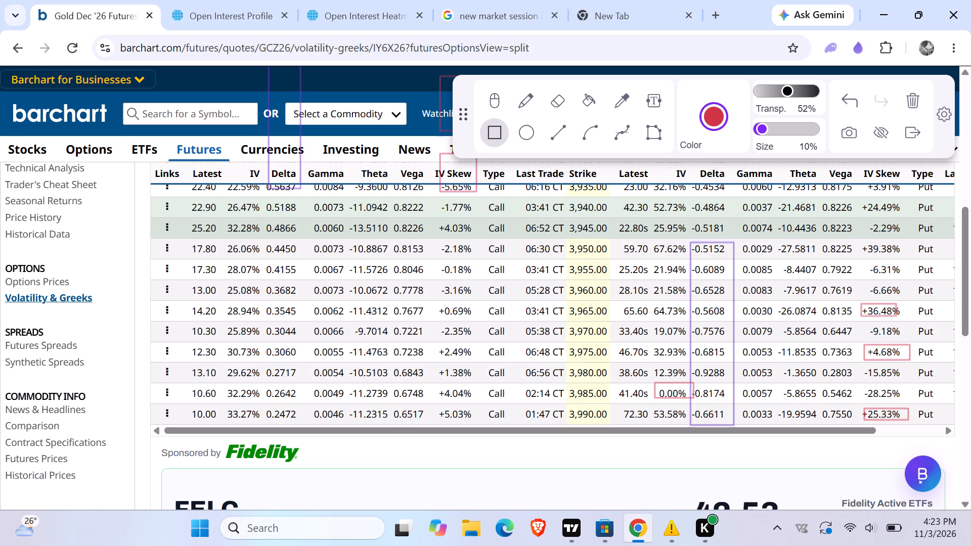
pyautogui.moveTo(903, 314); pyautogui.dragTo(912, 315)
pyautogui.moveTo(862, 241); pyautogui.dragTo(905, 258)
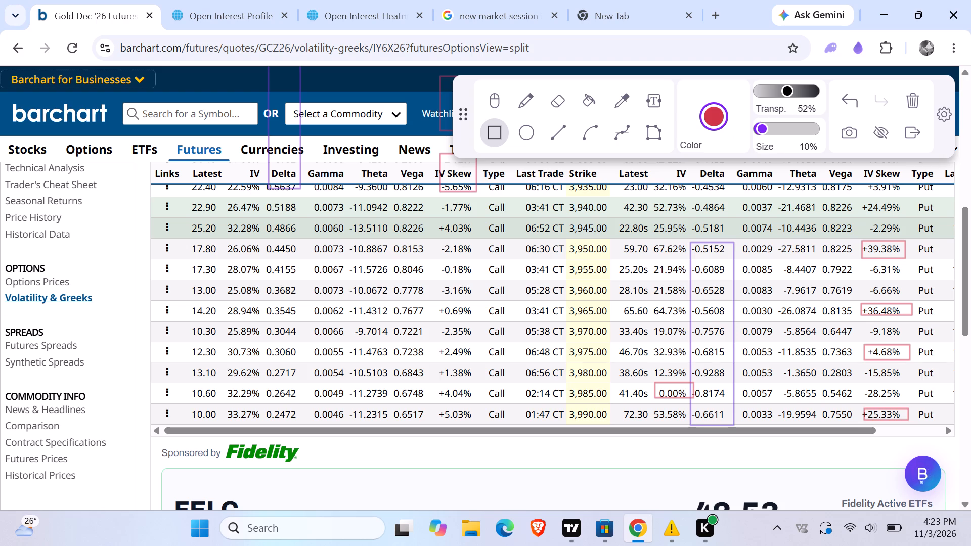
pyautogui.moveTo(863, 387); pyautogui.dragTo(908, 401)
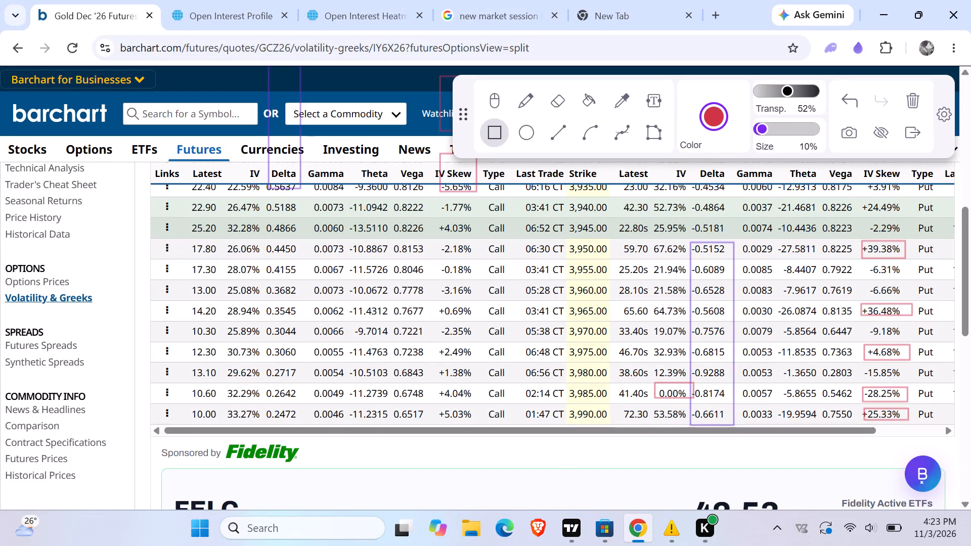
# Set the drawing colour to purple and box the 3,980 strike's put row from Strike through Type.
pyautogui.click(711, 119)
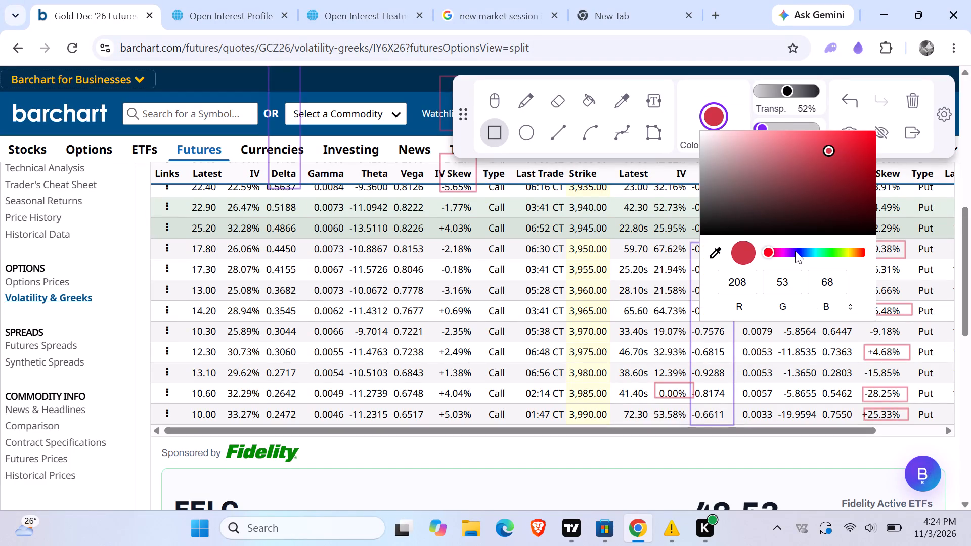
pyautogui.click(788, 251)
pyautogui.click(617, 482)
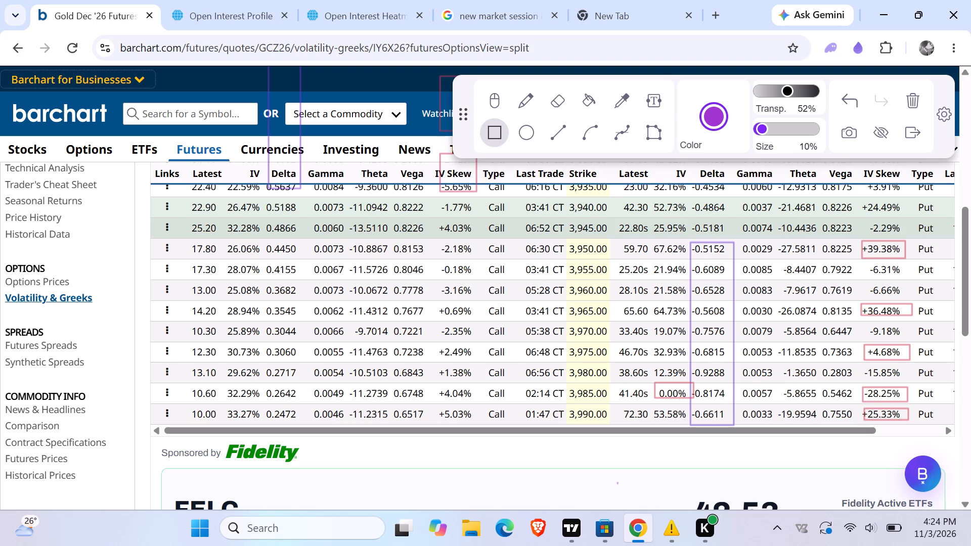
pyautogui.moveTo(566, 364); pyautogui.dragTo(644, 377)
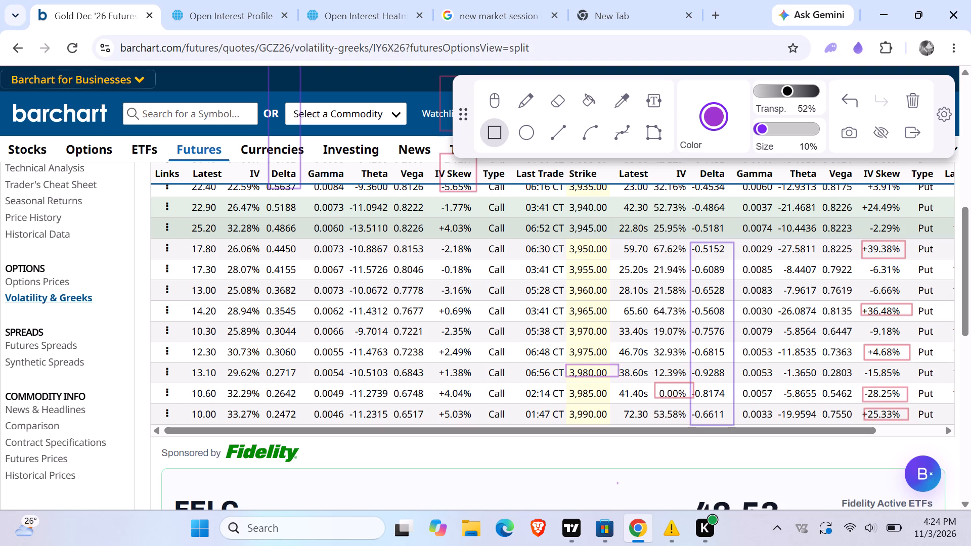
pyautogui.moveTo(644, 377); pyautogui.dragTo(924, 381)
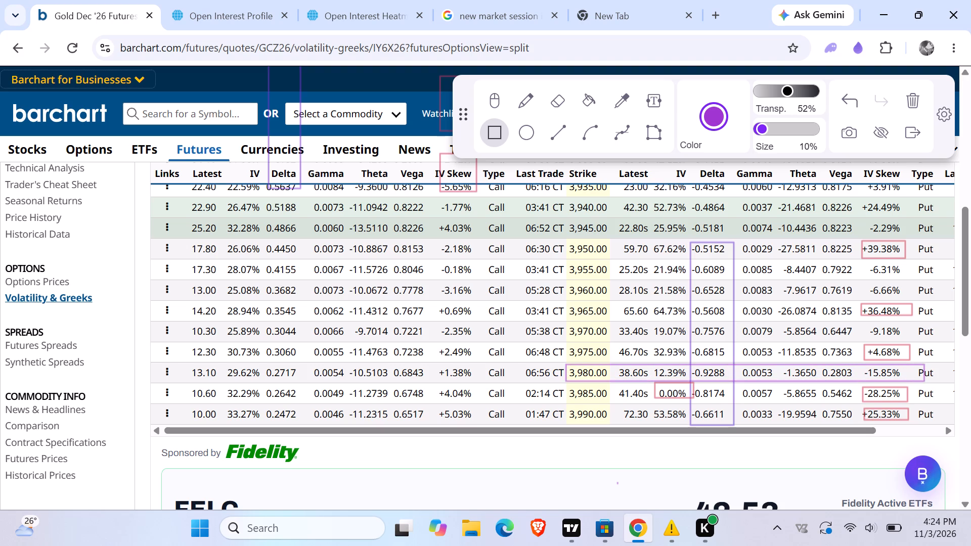
pyautogui.moveTo(924, 381); pyautogui.dragTo(932, 382)
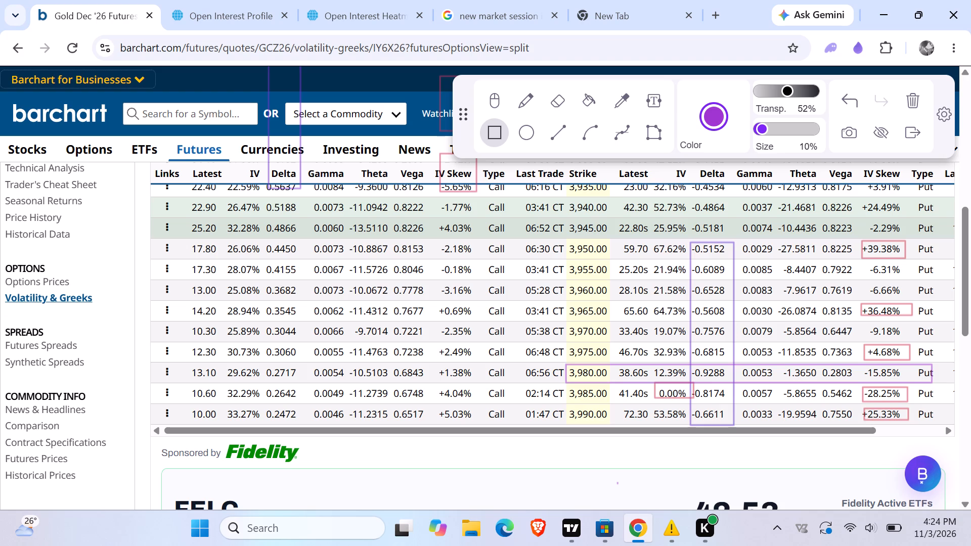
# Draw a purple rectangle around the 3,970 strike's put row from Strike through IV Skew.
pyautogui.moveTo(569, 322); pyautogui.dragTo(629, 341)
pyautogui.moveTo(629, 341); pyautogui.dragTo(928, 341)
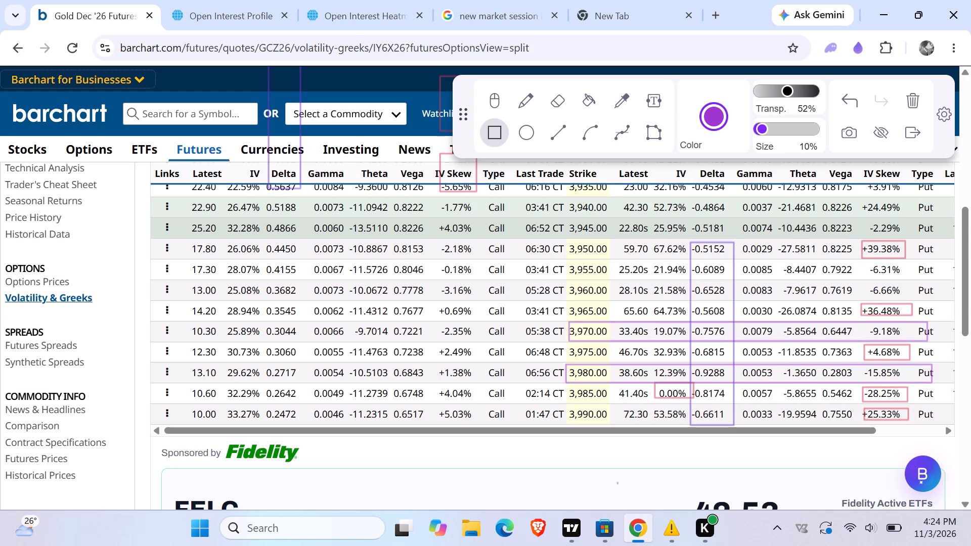
# Draw one purple rectangle around the 3,955 and 3,960 strikes' put rows from Strike through Type.
pyautogui.moveTo(572, 261); pyautogui.dragTo(572, 264)
pyautogui.moveTo(572, 264); pyautogui.dragTo(788, 297)
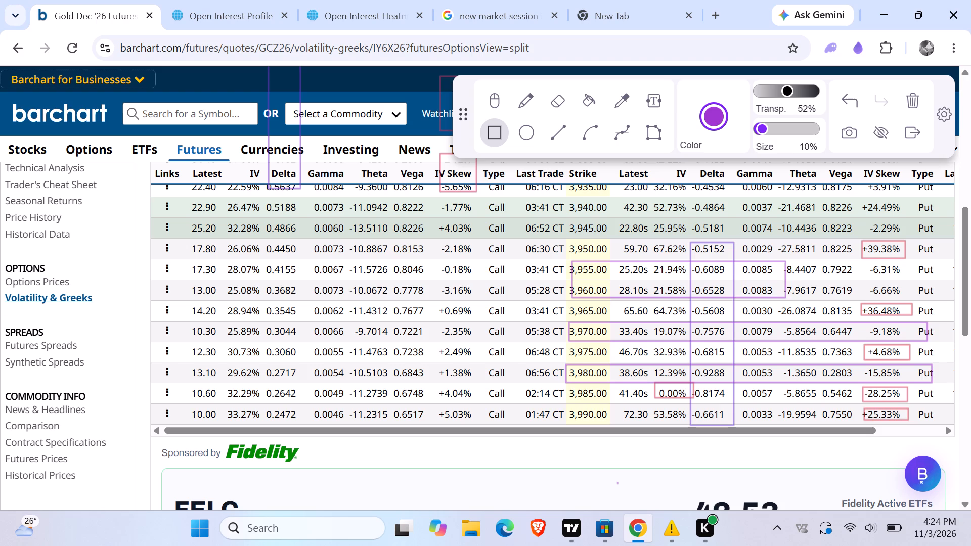
pyautogui.moveTo(788, 297); pyautogui.dragTo(931, 300)
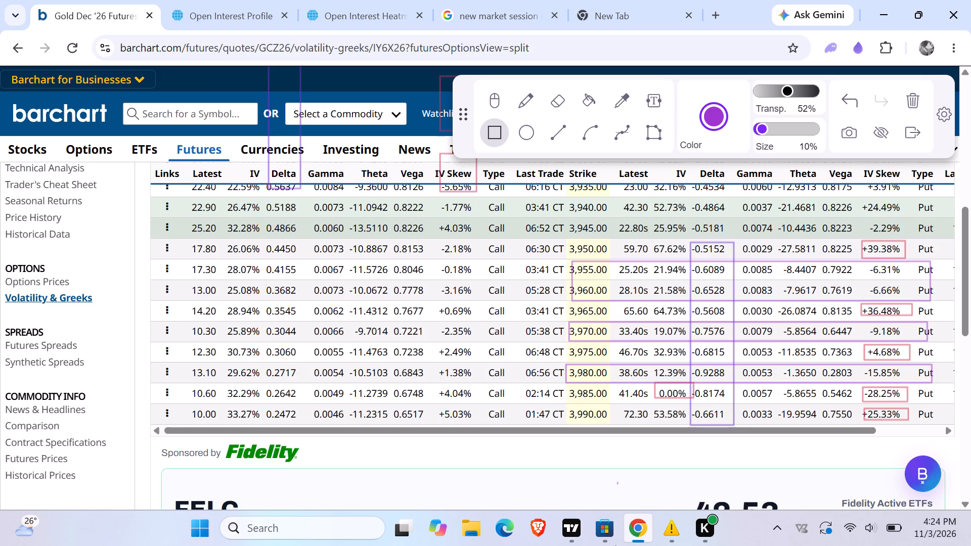
# Switch to TradingView and add a horizontal ray on the gold chart with its price set to 3945.
pyautogui.click(563, 533)
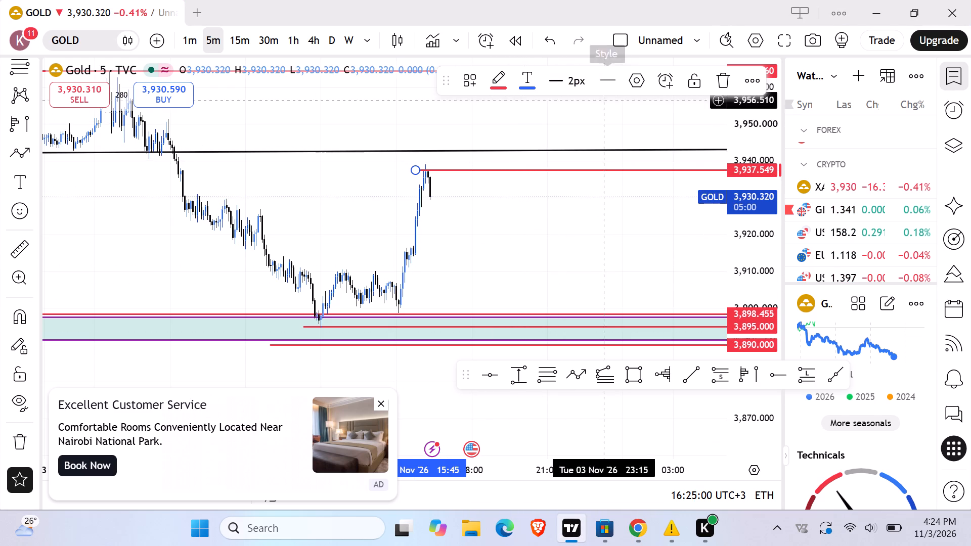
pyautogui.click(777, 376)
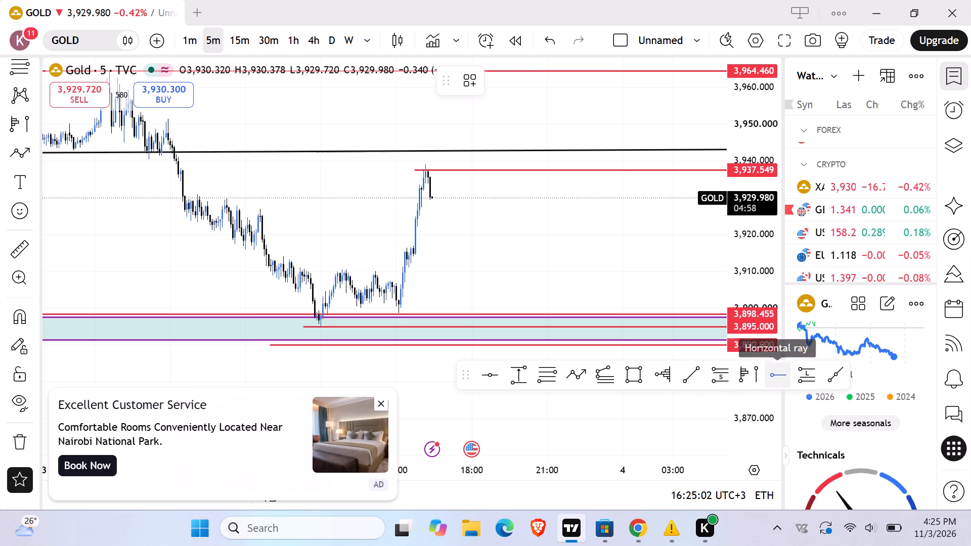
pyautogui.click(395, 259)
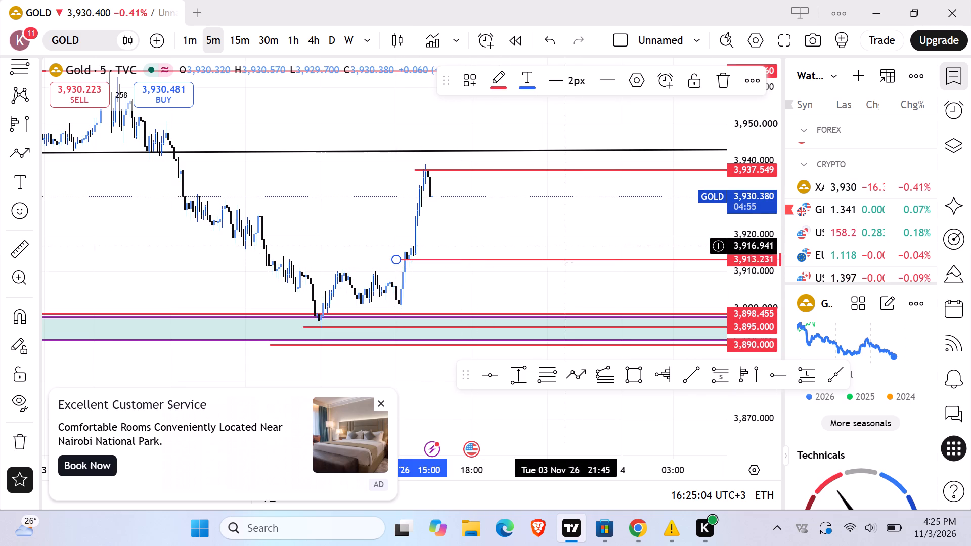
pyautogui.click(627, 85)
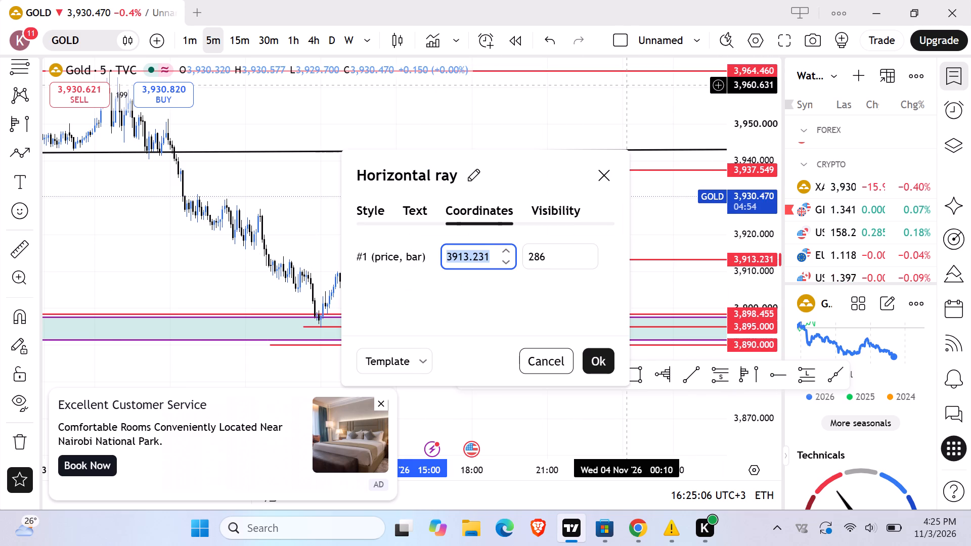
pyautogui.click(489, 253)
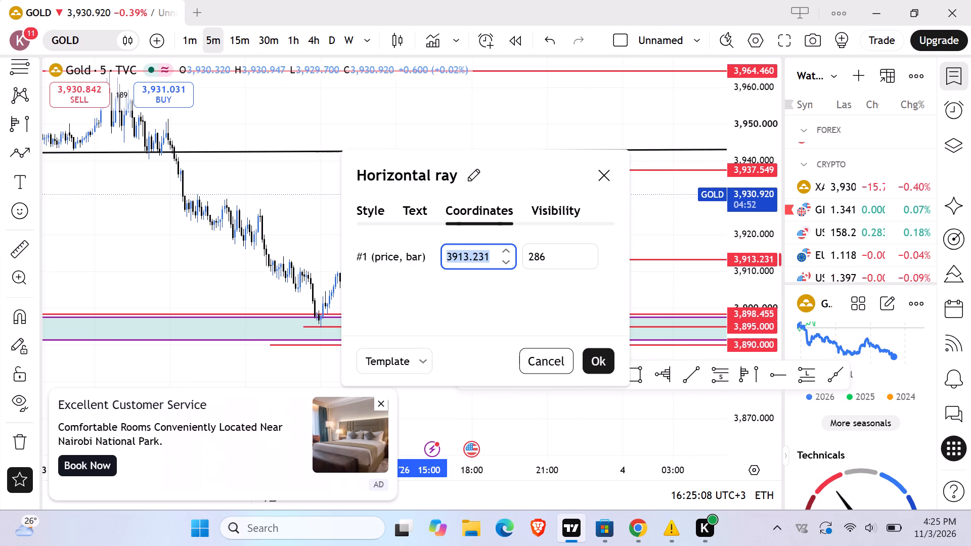
pyautogui.press('BackSpace')
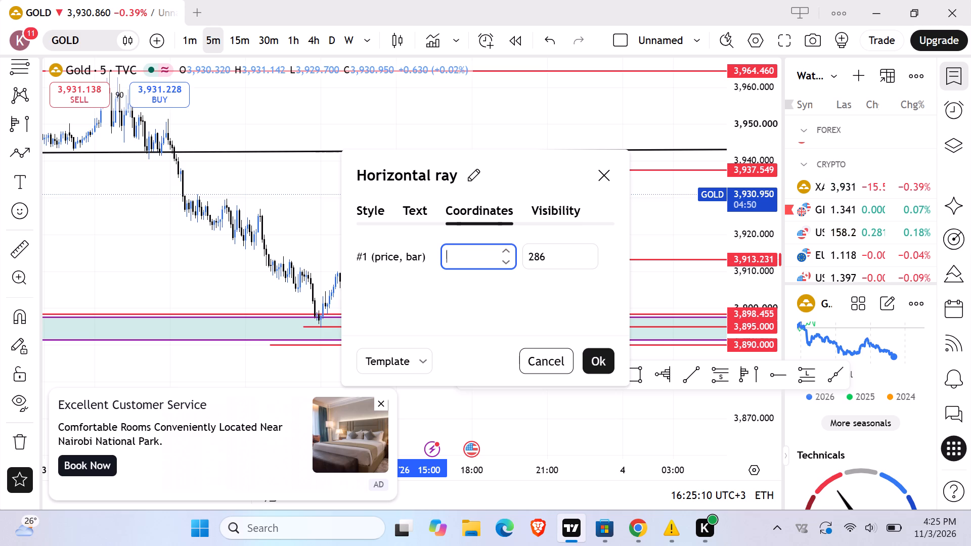
pyautogui.write('39')
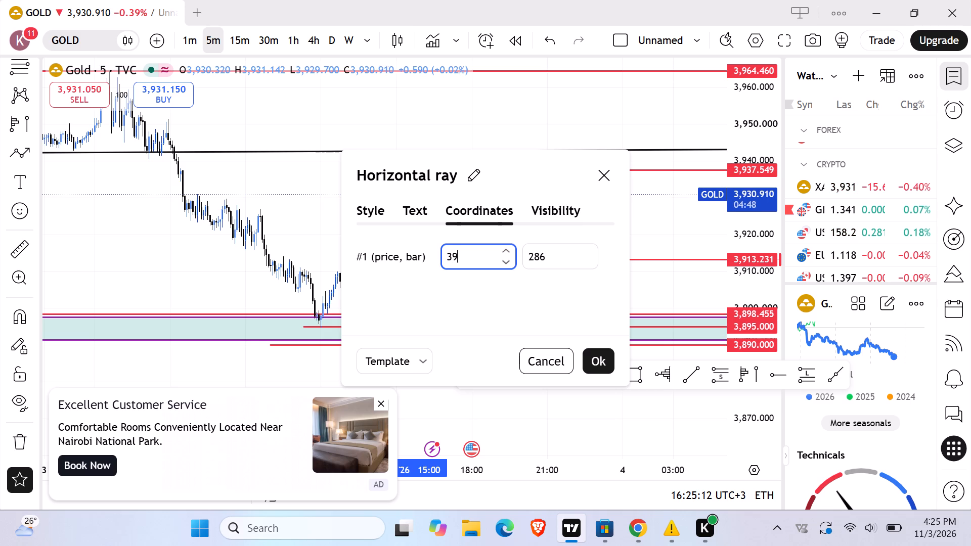
pyautogui.write('45')
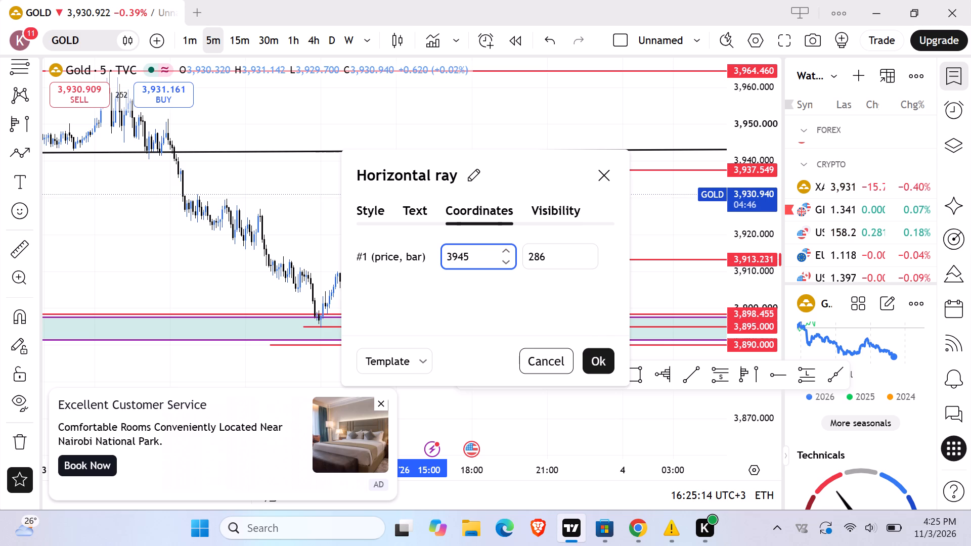
pyautogui.click(602, 354)
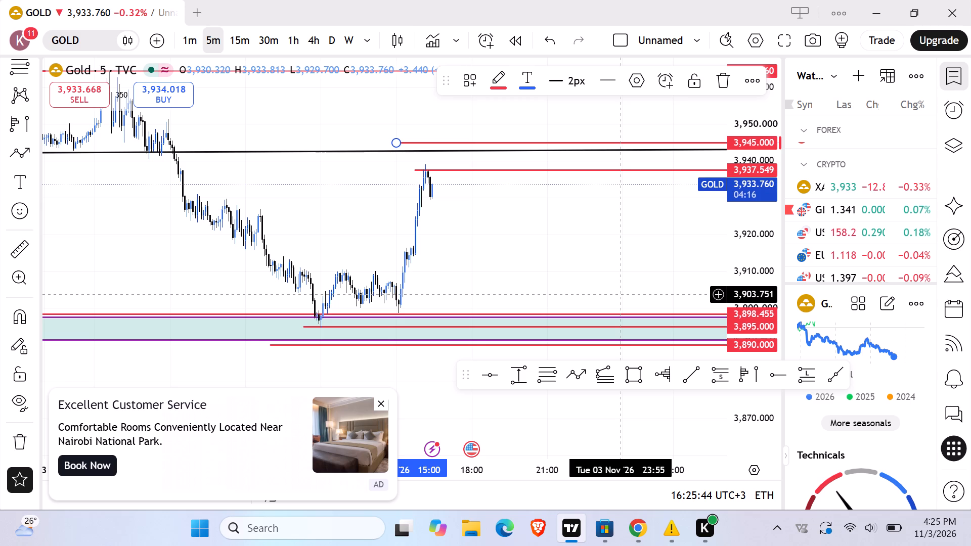
# Check the marked strikes on Barchart and place a second horizontal ray at about 3,926.6 on TradingView's gold chart.
pyautogui.click(631, 530)
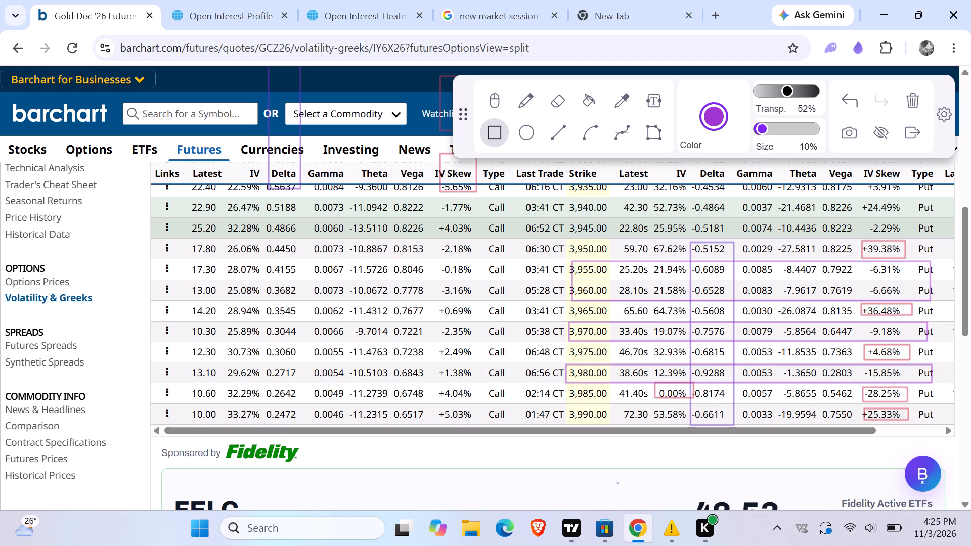
pyautogui.click(566, 541)
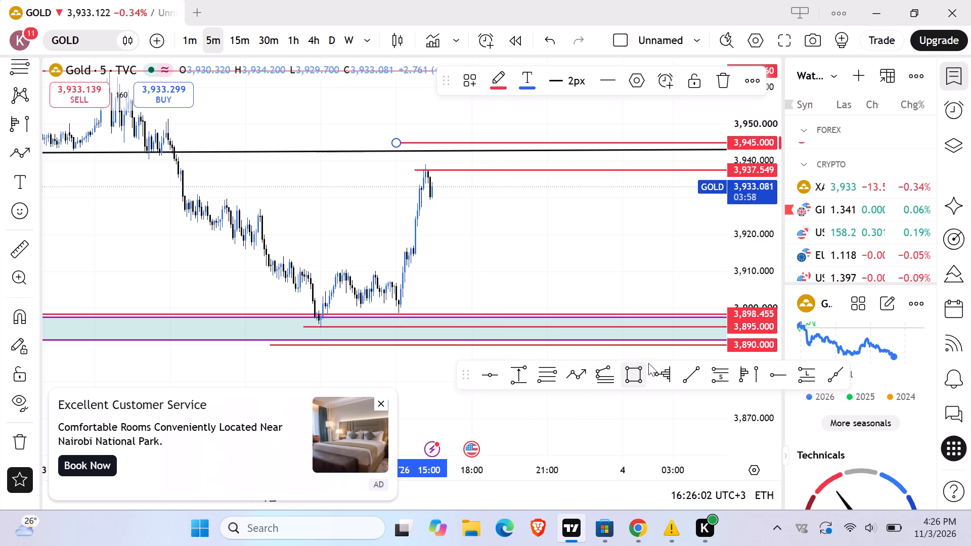
pyautogui.click(772, 375)
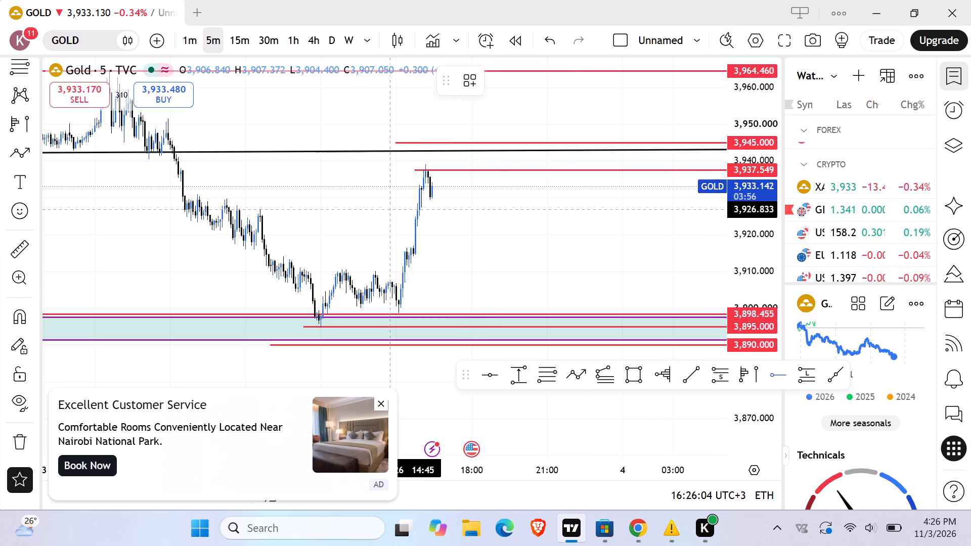
pyautogui.click(388, 210)
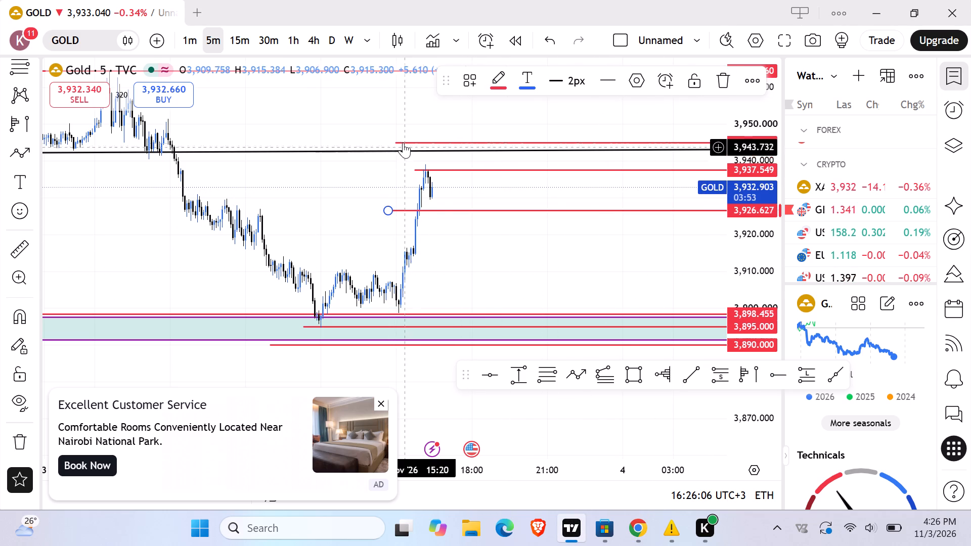
# Recolour the 3,945 horizontal ray and the newly placed ray below it green.
pyautogui.click(401, 143)
pyautogui.click(492, 85)
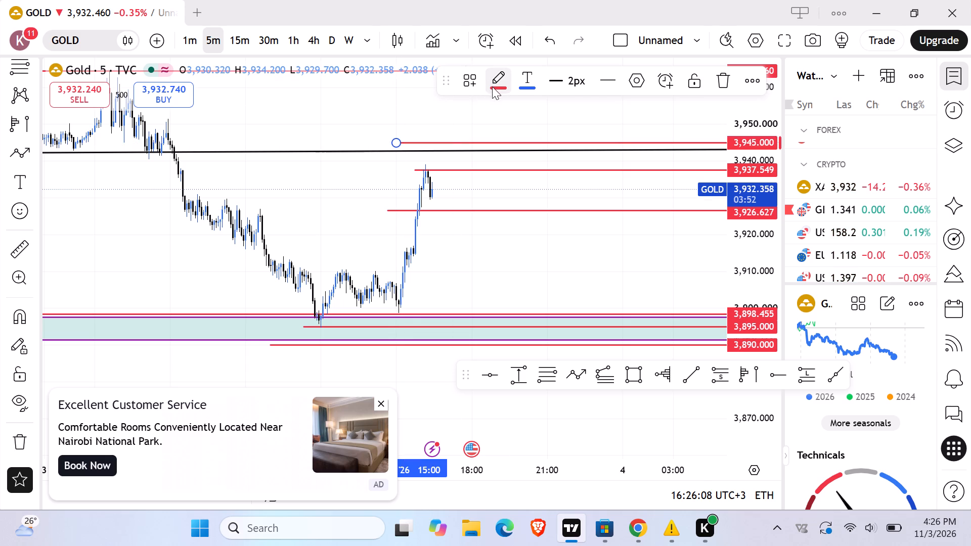
pyautogui.click(549, 126)
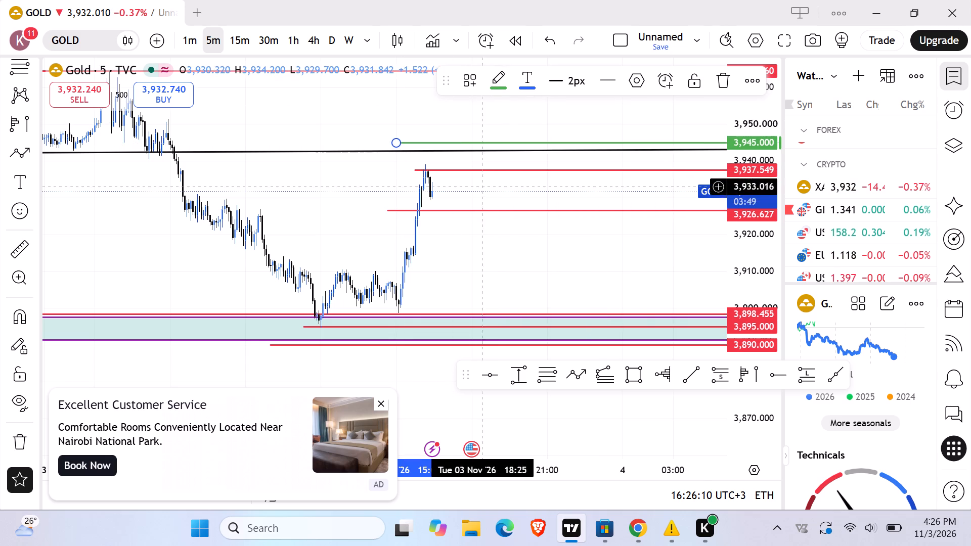
pyautogui.click(473, 209)
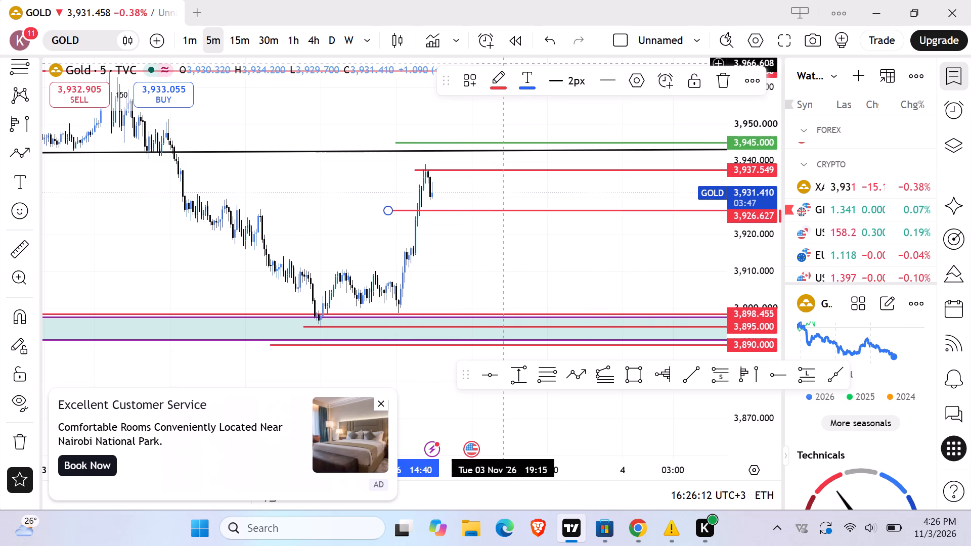
pyautogui.click(501, 74)
pyautogui.click(549, 127)
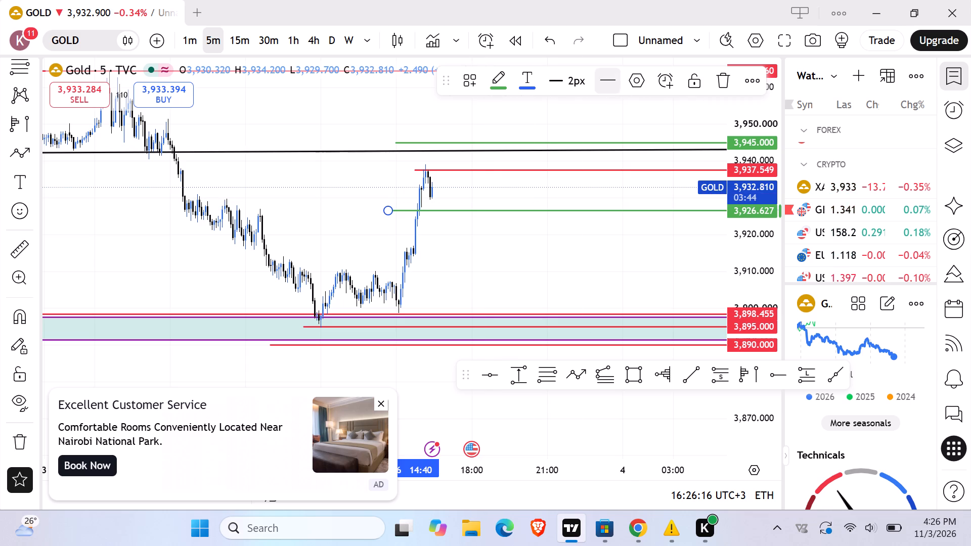
# Set the price coordinate of the lower green horizontal ray to 3950.
pyautogui.click(531, 213)
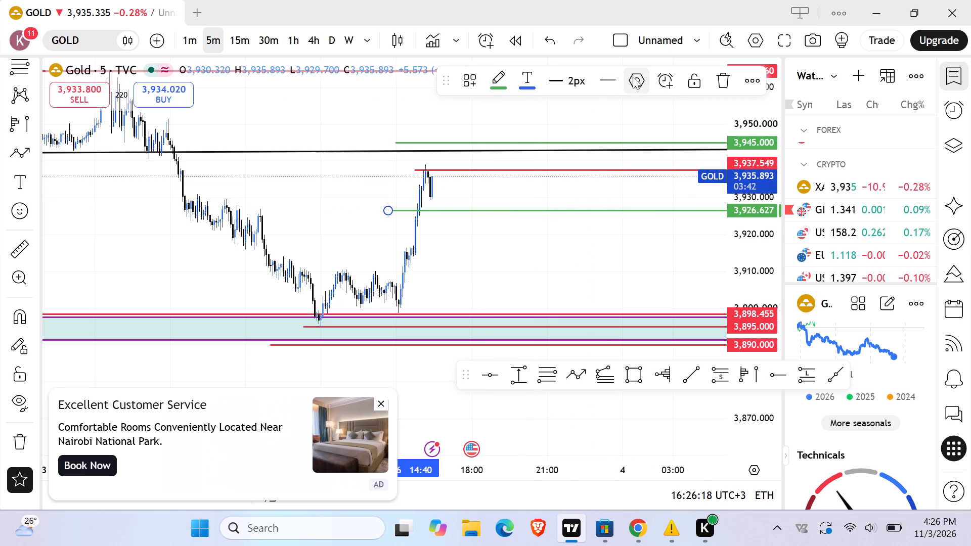
pyautogui.click(635, 77)
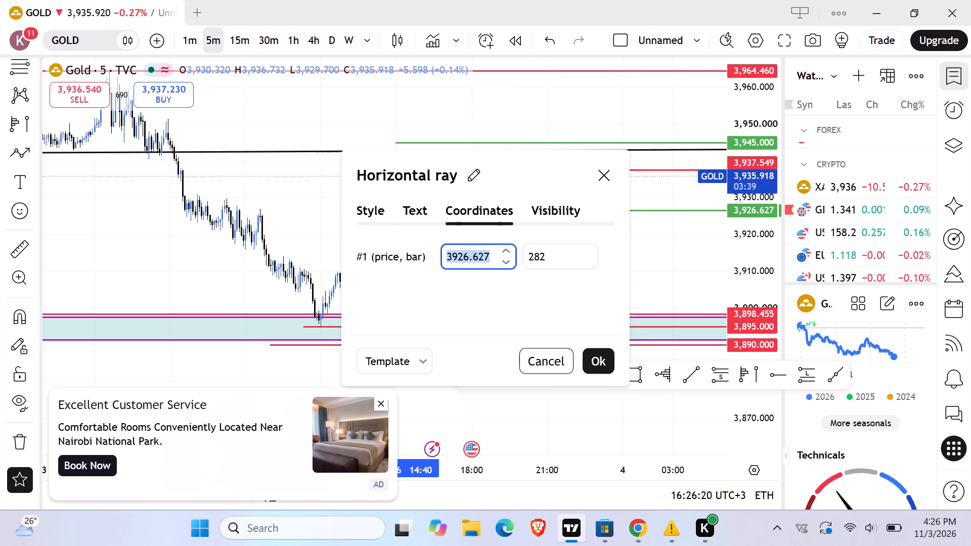
pyautogui.click(491, 255)
pyautogui.press('BackSpace')
pyautogui.press('BackSpace')
pyautogui.press('BackSpace')
pyautogui.press('BackSpace')
pyautogui.press('BackSpace')
pyautogui.press('BackSpace')
pyautogui.press('BackSpace')
pyautogui.press('BackSpace')
pyautogui.press('BackSpace')
pyautogui.press('BackSpace')
pyautogui.press('BackSpace')
pyautogui.press('BackSpace')
pyautogui.press('BackSpace')
pyautogui.press('BackSpace')
pyautogui.press('BackSpace')
pyautogui.press('BackSpace')
pyautogui.press('BackSpace')
pyautogui.press('BackSpace')
pyautogui.press('BackSpace')
pyautogui.press('BackSpace')
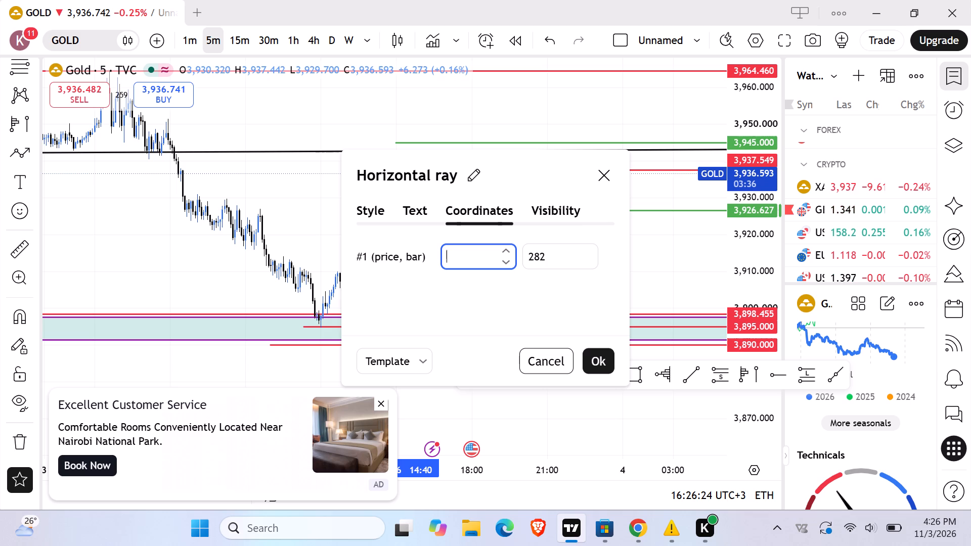
pyautogui.write('3950')
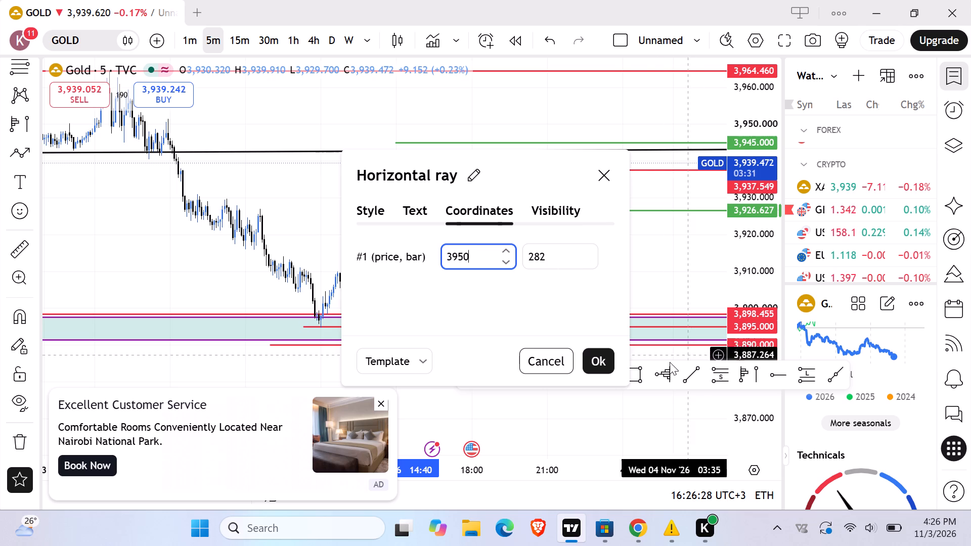
pyautogui.click(605, 356)
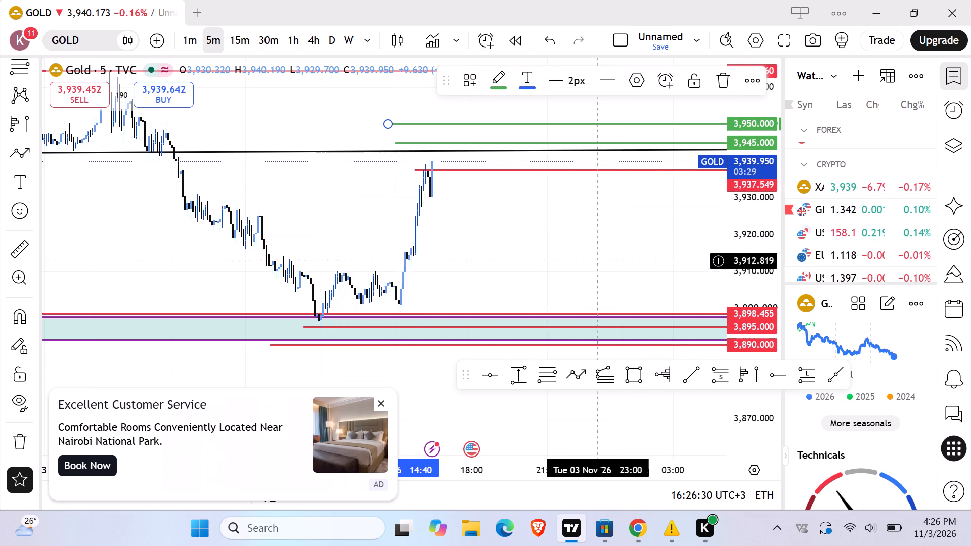
# Draw a rectangle zone from about 3,950.5 to 3,945.2 along the green rays, extending to about 04:25 on 4 Nov.
pyautogui.scroll(2, 420, 179)
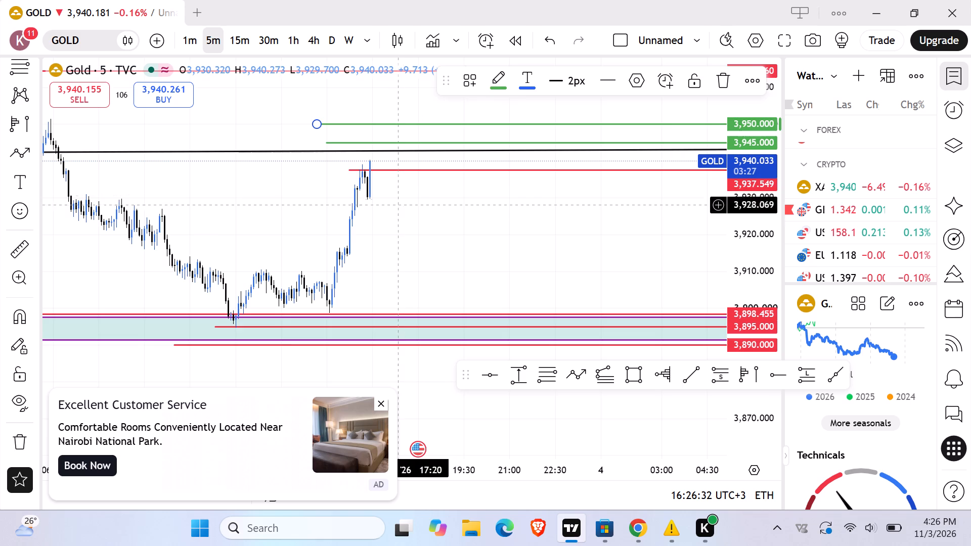
pyautogui.moveTo(400, 211); pyautogui.dragTo(421, 234)
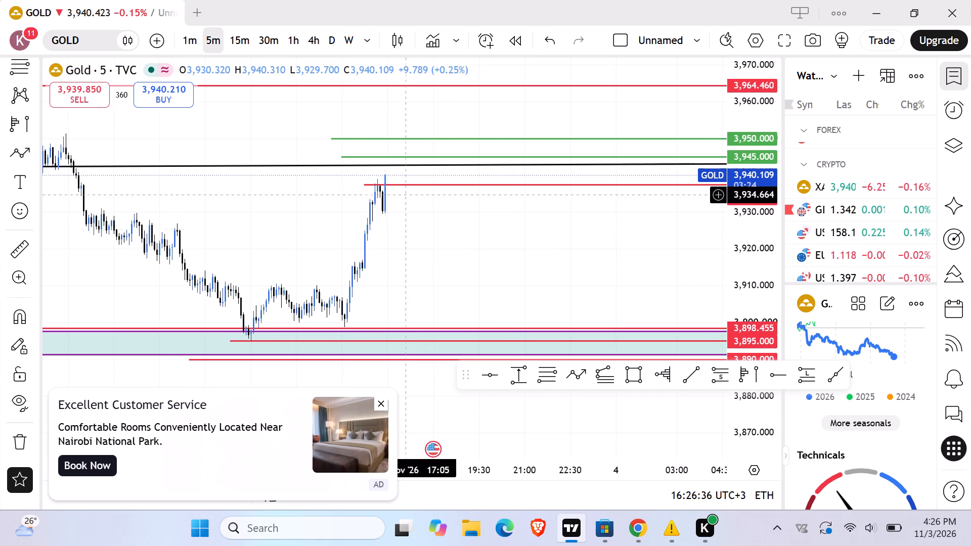
pyautogui.click(641, 369)
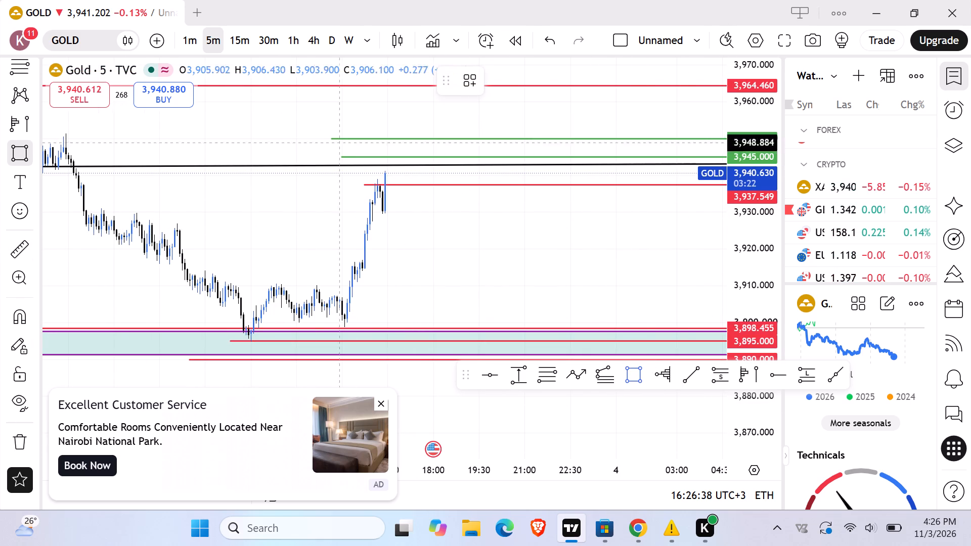
pyautogui.moveTo(336, 136); pyautogui.dragTo(416, 156)
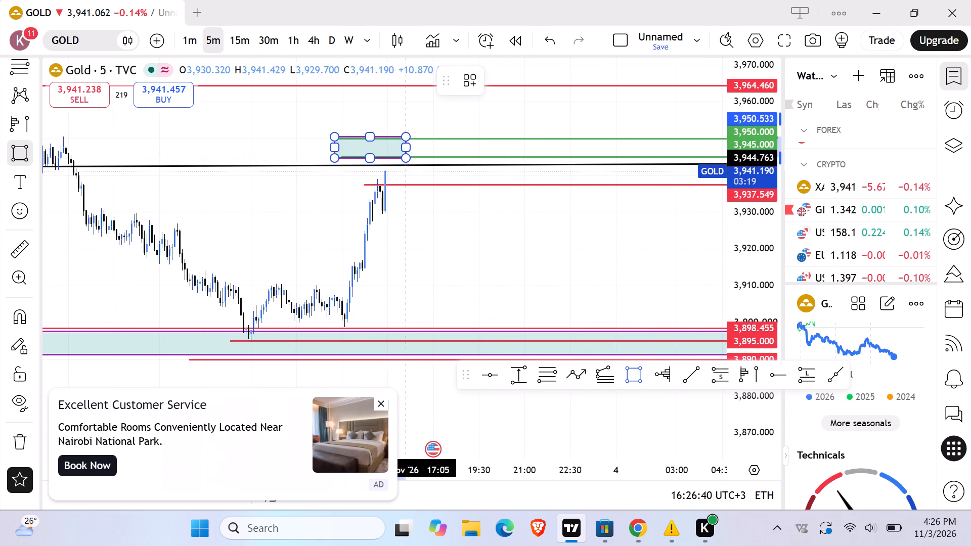
pyautogui.moveTo(416, 156); pyautogui.dragTo(724, 155)
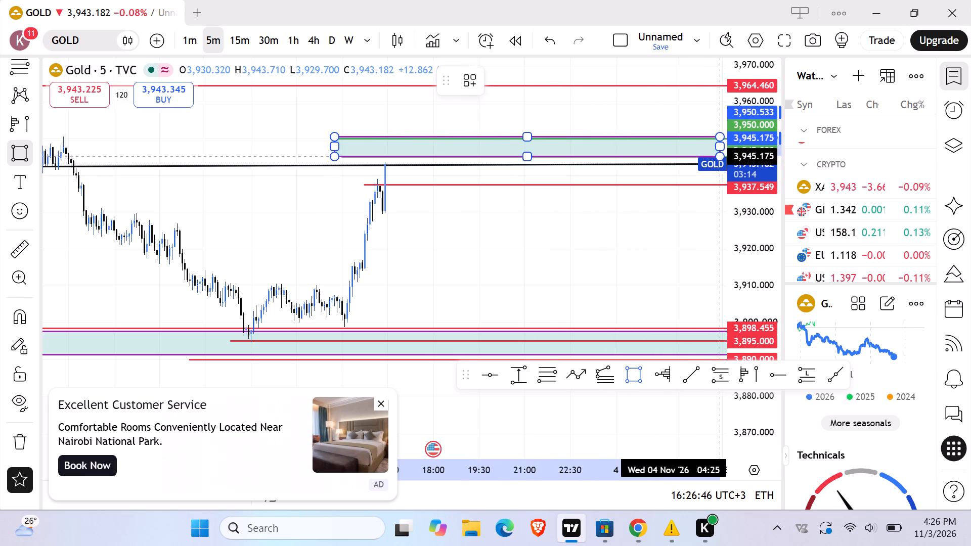
pyautogui.click(720, 156)
pyautogui.moveTo(456, 256); pyautogui.dragTo(447, 293)
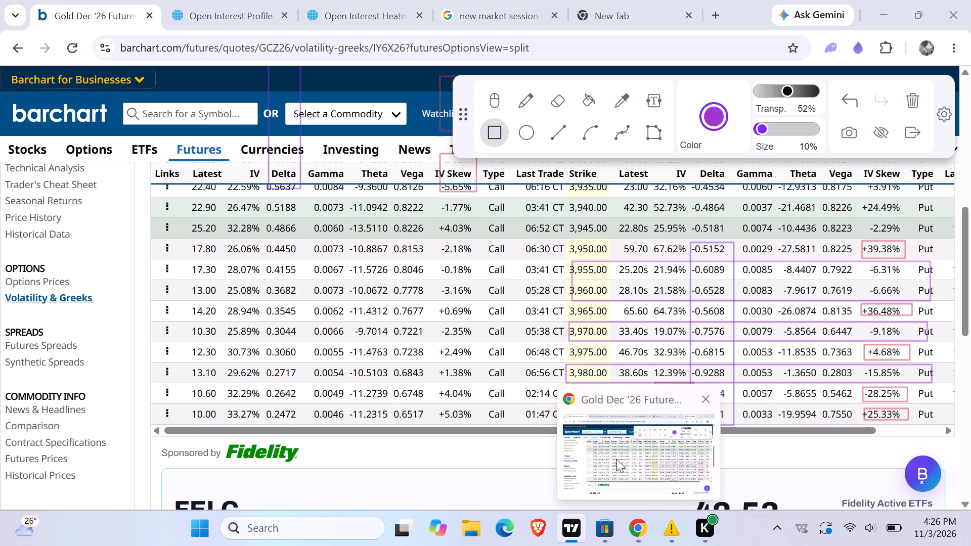
# Recheck the marked strikes in Barchart's Greeks table and add a horizontal ray at 3960 on TradingView's gold chart.
pyautogui.click(615, 459)
pyautogui.scroll(2, 606, 407)
pyautogui.scroll(-1, 604, 409)
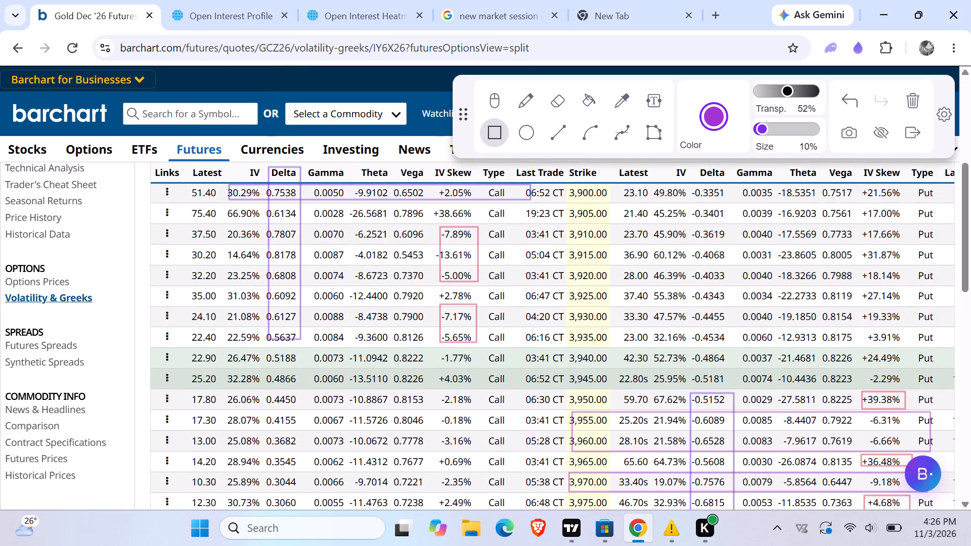
pyautogui.scroll(-1, 603, 409)
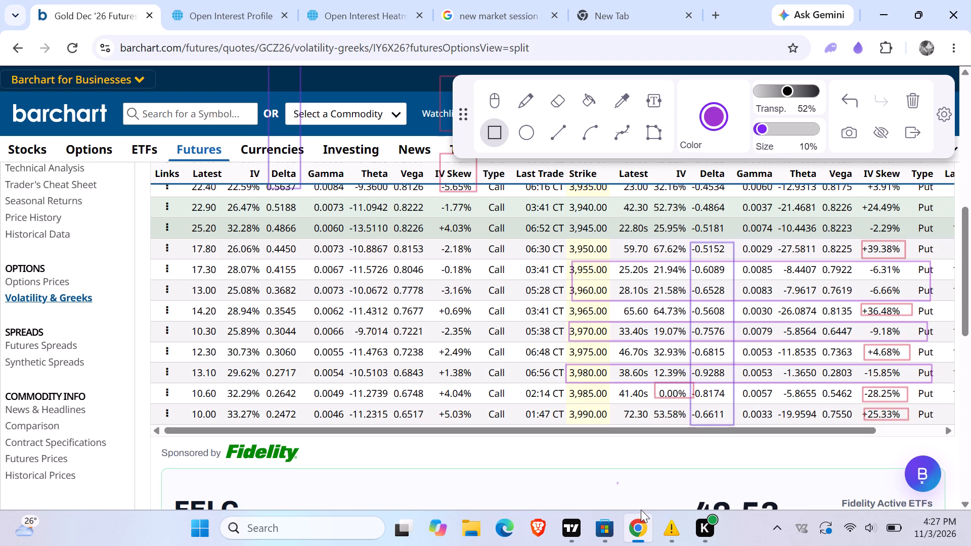
pyautogui.click(573, 525)
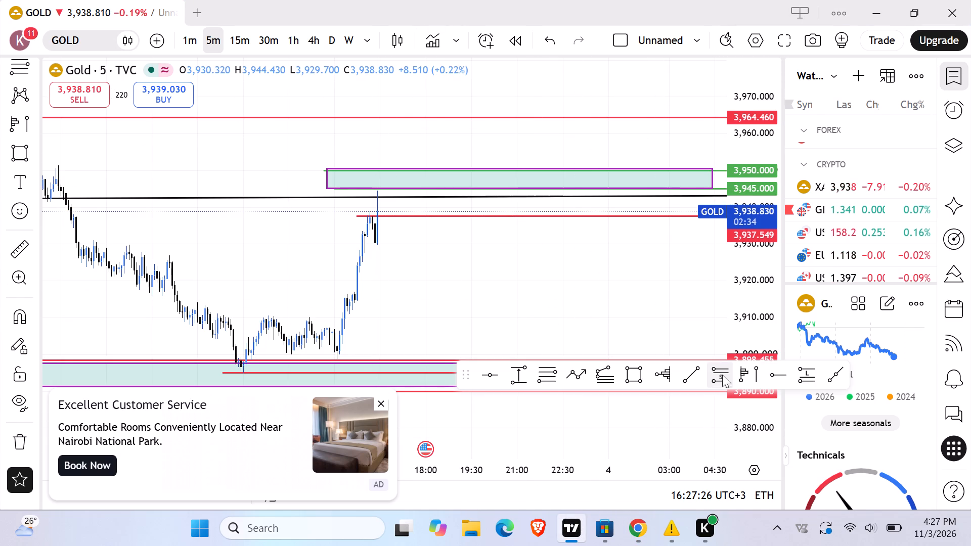
pyautogui.click(778, 366)
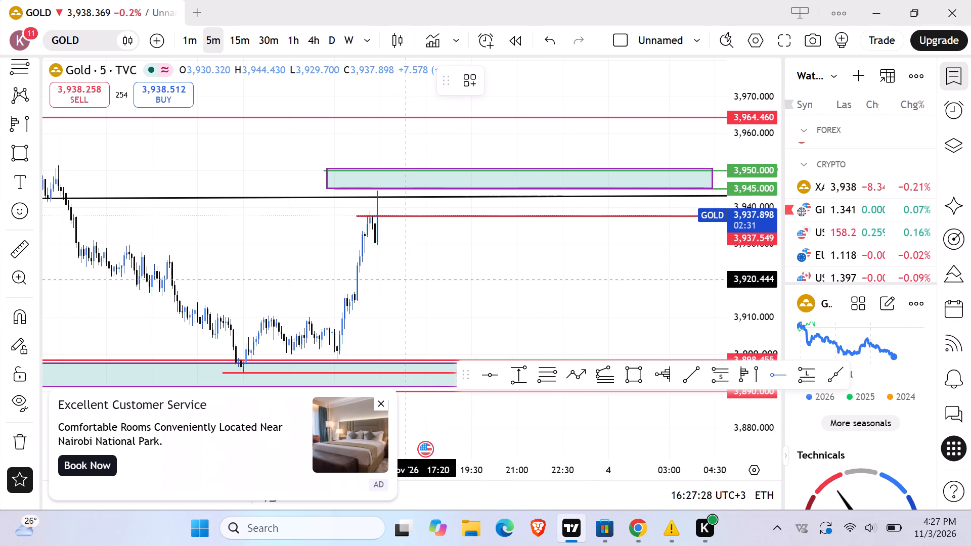
pyautogui.click(405, 280)
pyautogui.click(641, 80)
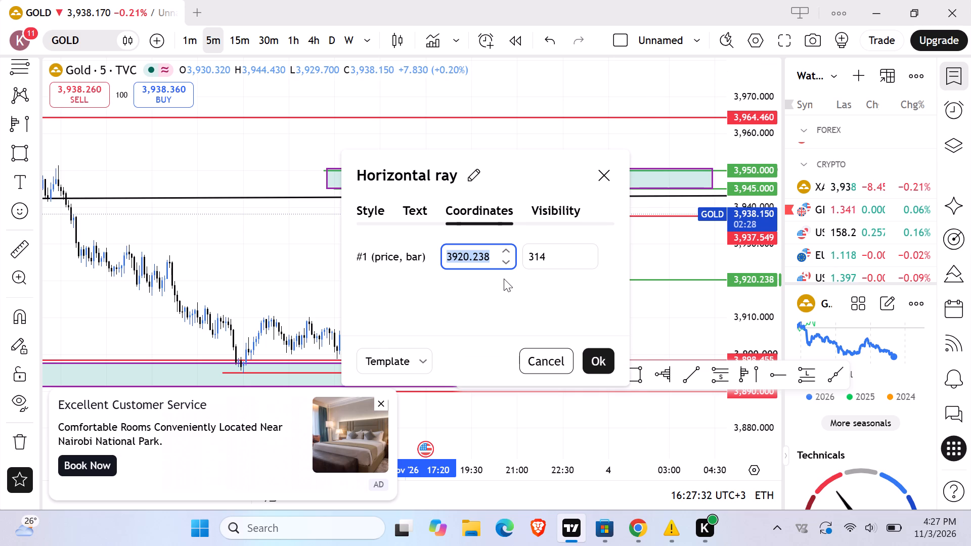
pyautogui.press('BackSpace')
pyautogui.write('3960')
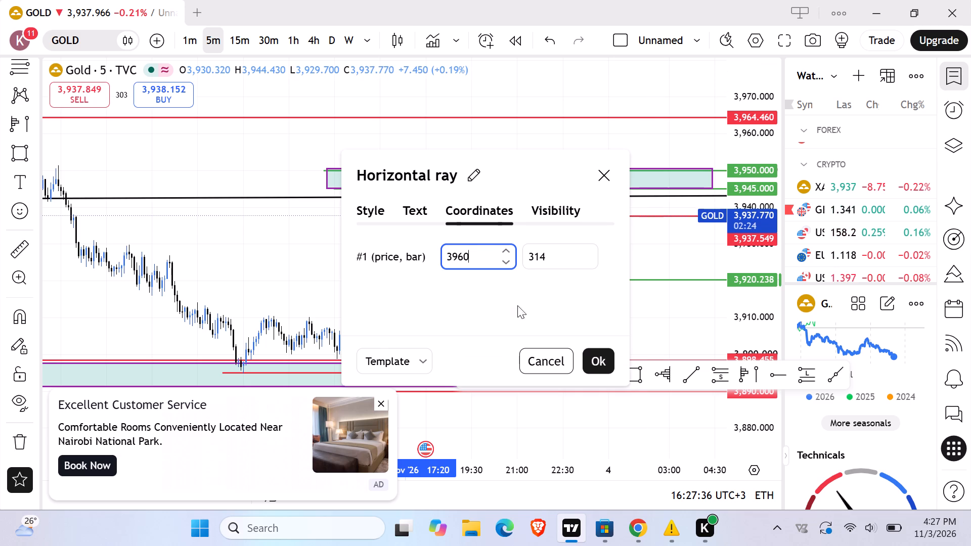
pyautogui.click(596, 360)
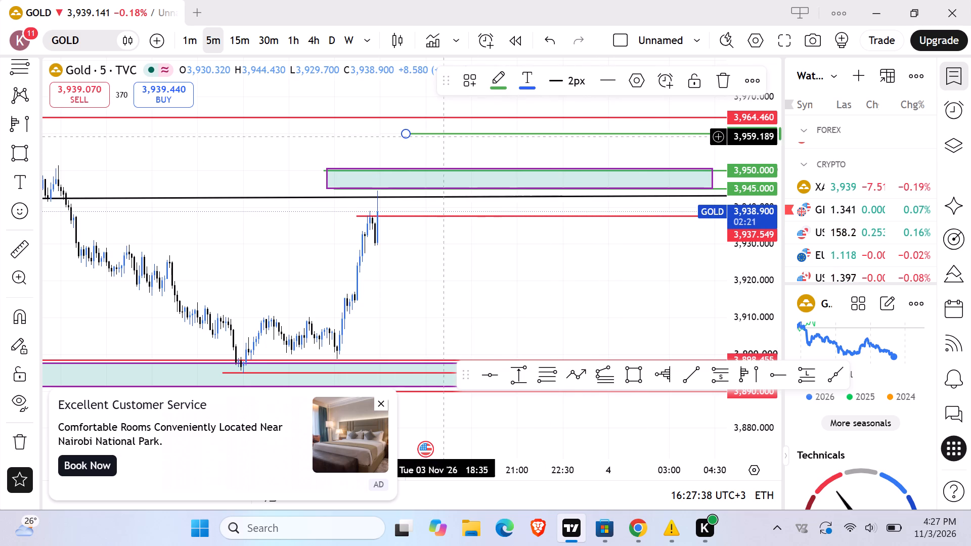
# Move the new ray's anchor back to about the start of the green rectangle zone, at about 3,960.4.
pyautogui.moveTo(406, 133); pyautogui.dragTo(386, 132)
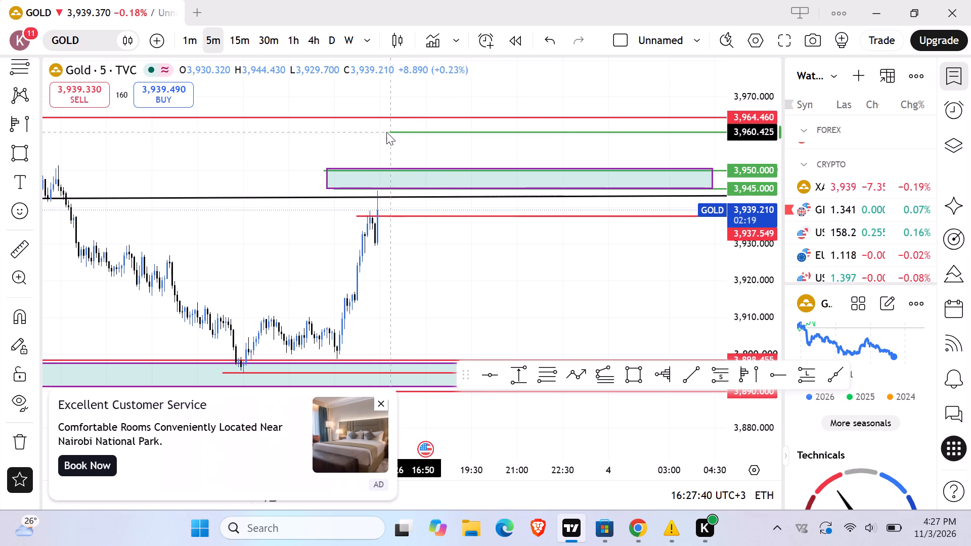
pyautogui.moveTo(386, 132); pyautogui.dragTo(334, 132)
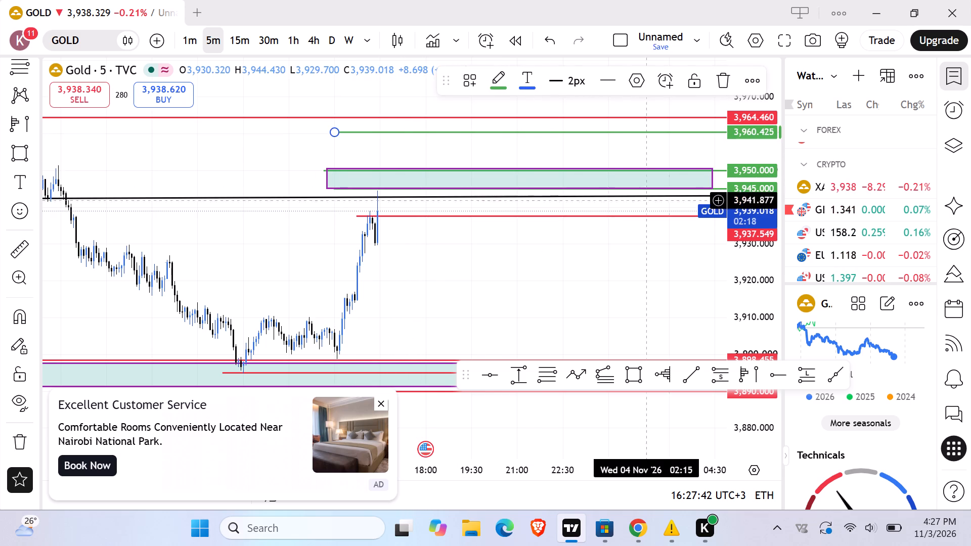
pyautogui.moveTo(767, 374); pyautogui.dragTo(762, 375)
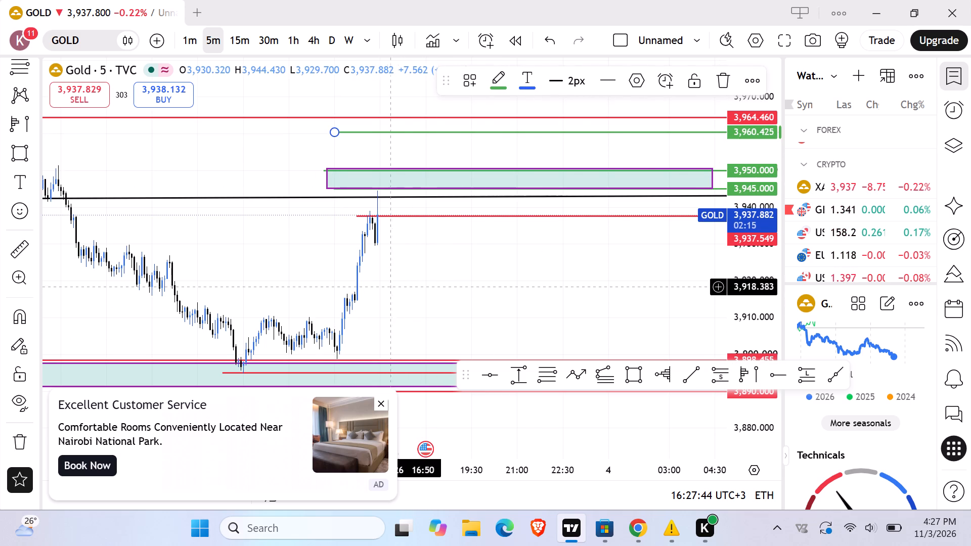
pyautogui.click(352, 262)
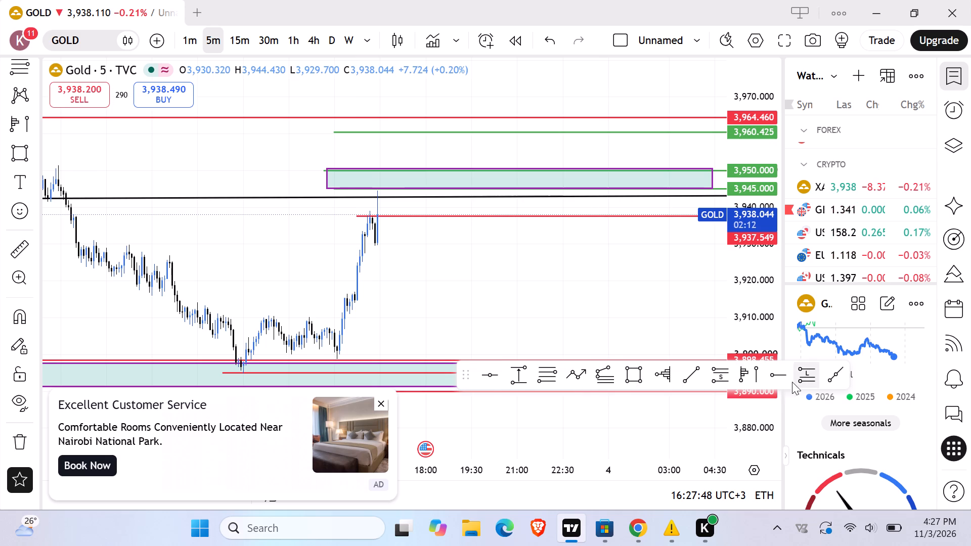
# Place another horizontal ray, consult Barchart's strikes, and set the ray's price coordinate to 3970.
pyautogui.click(779, 375)
pyautogui.click(330, 265)
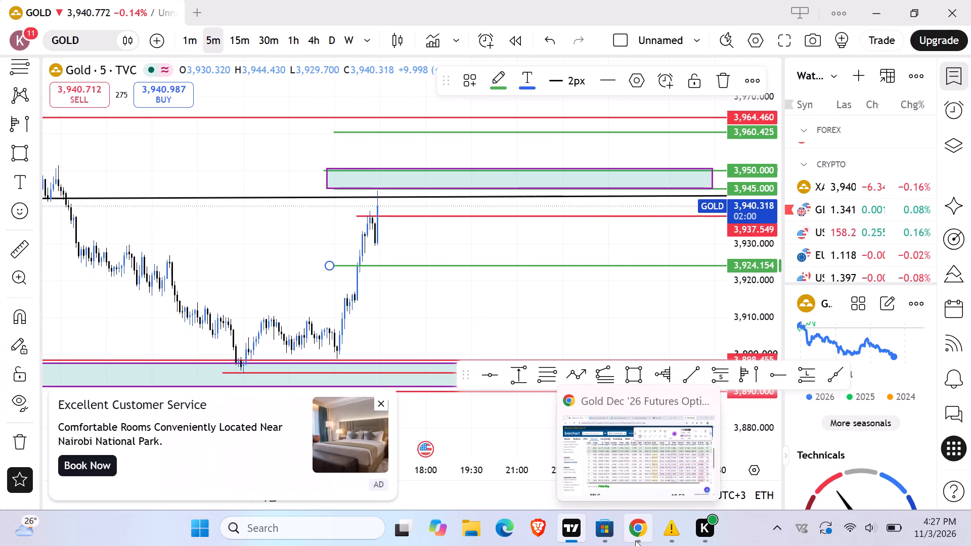
pyautogui.click(643, 453)
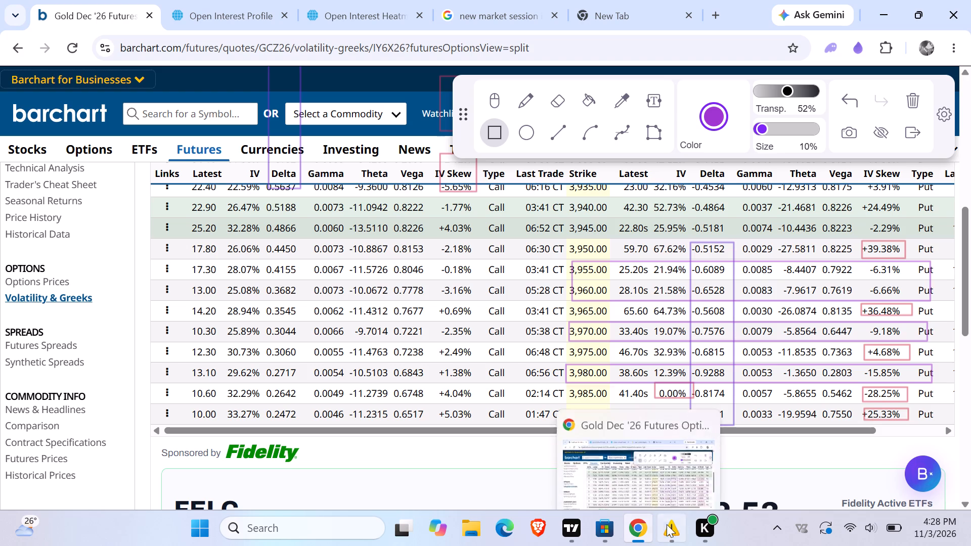
pyautogui.click(573, 538)
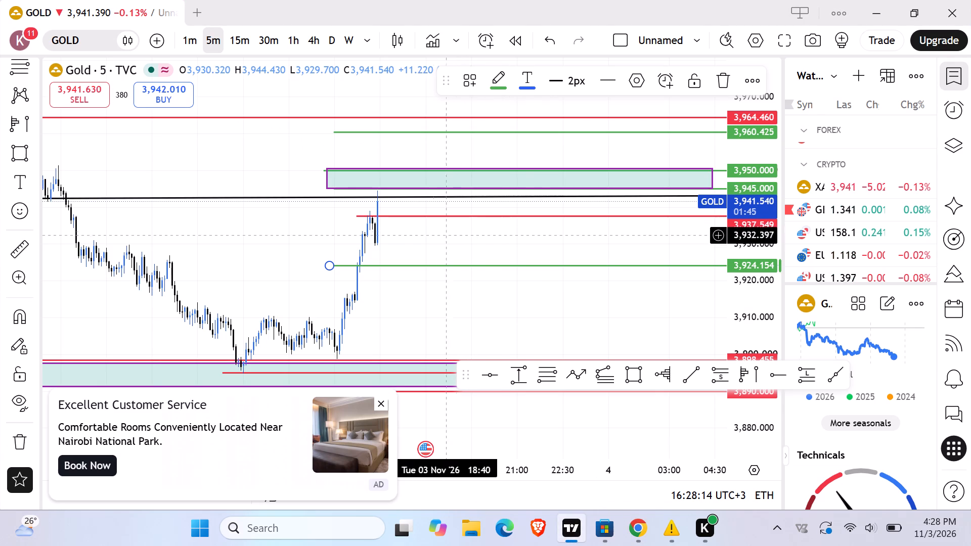
pyautogui.click(638, 83)
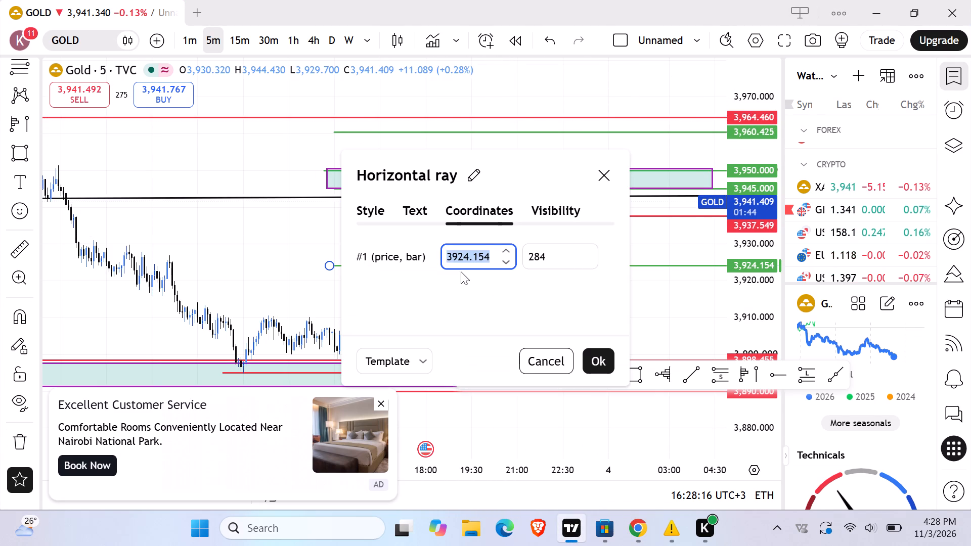
pyautogui.press('BackSpace')
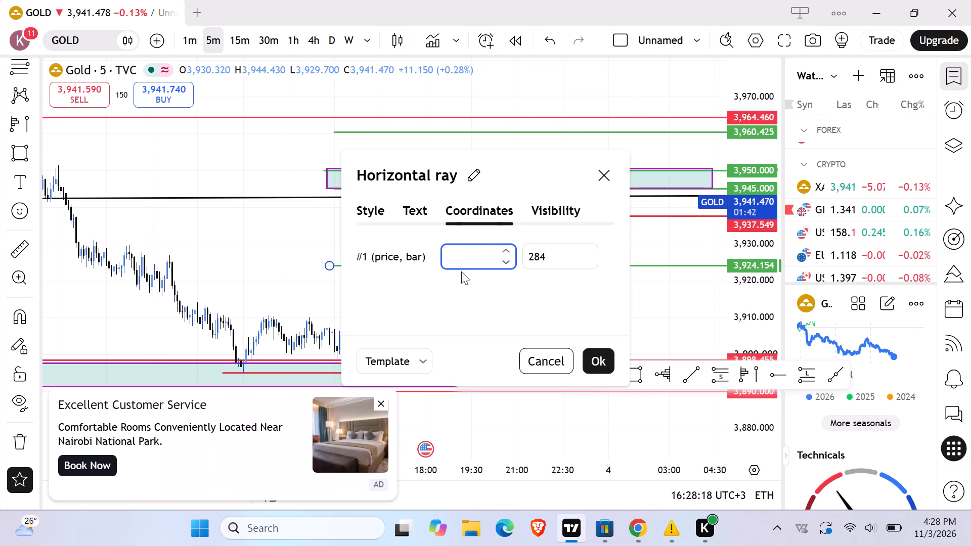
pyautogui.write('3970')
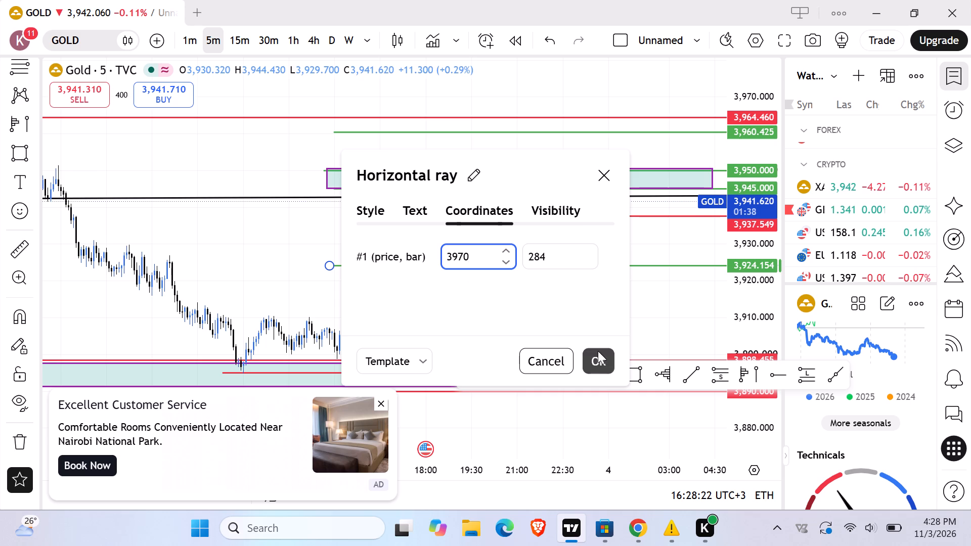
pyautogui.click(597, 353)
# Switch the gold chart to the 15-minute timeframe to review the plotted levels, and close the advertisement covering it.
pyautogui.moveTo(513, 258); pyautogui.dragTo(533, 304)
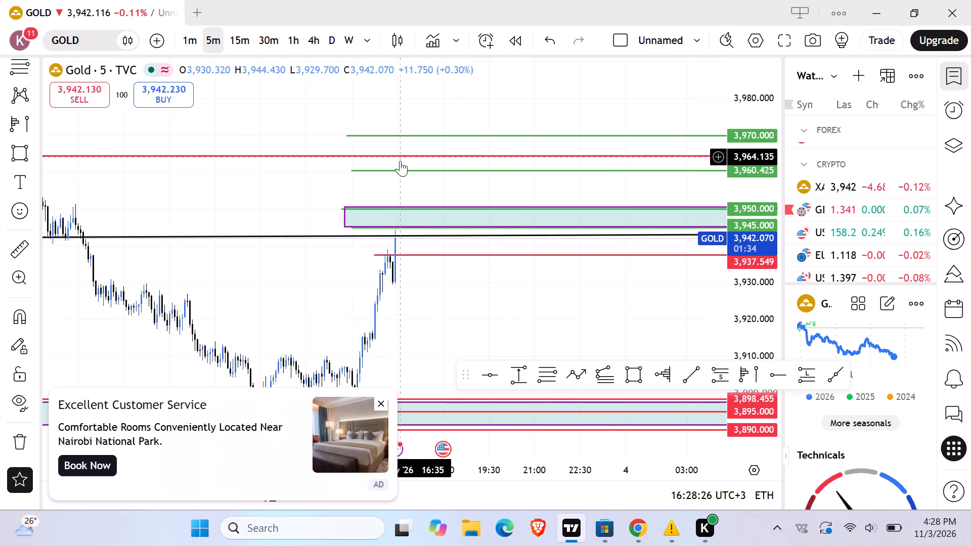
pyautogui.moveTo(390, 185); pyautogui.dragTo(371, 183)
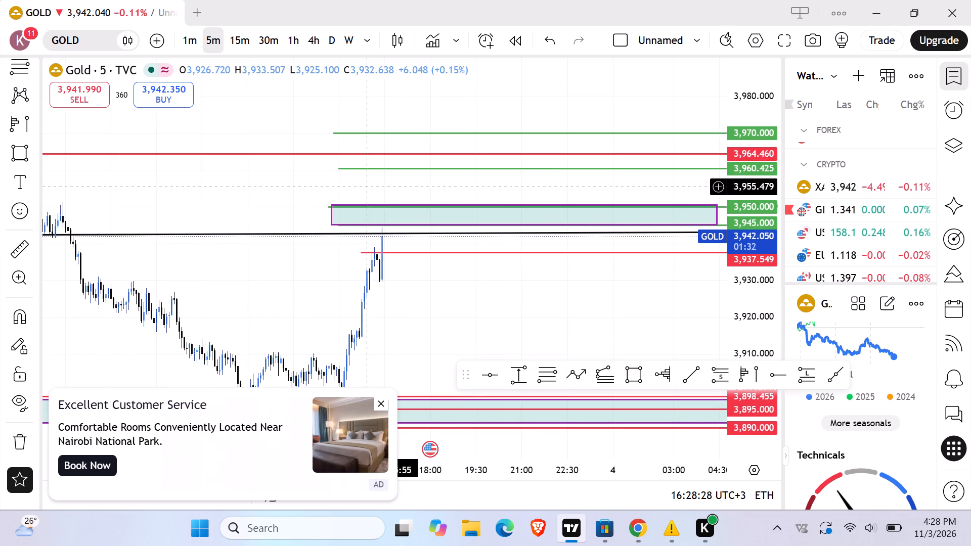
pyautogui.moveTo(264, 295); pyautogui.dragTo(246, 297)
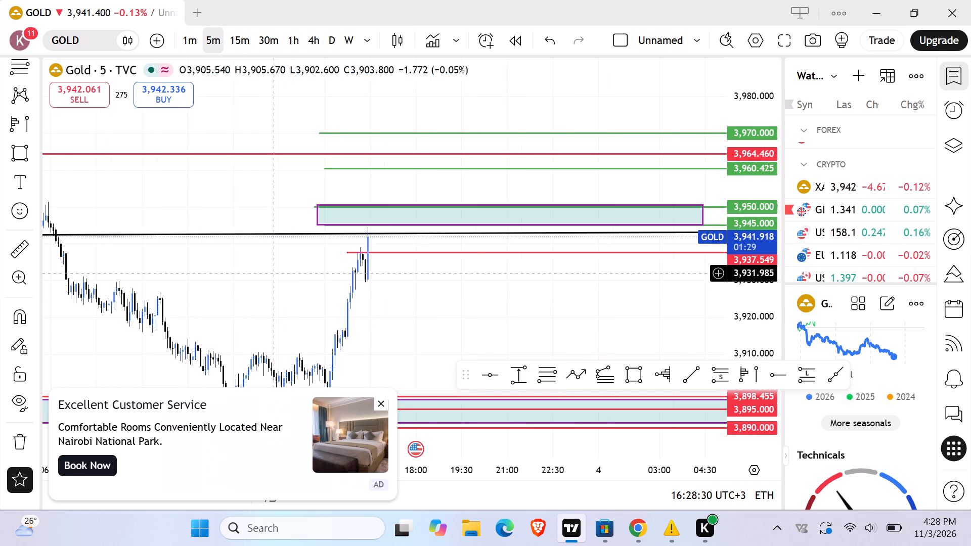
pyautogui.scroll(4, 268, 276)
pyautogui.moveTo(256, 282); pyautogui.dragTo(283, 303)
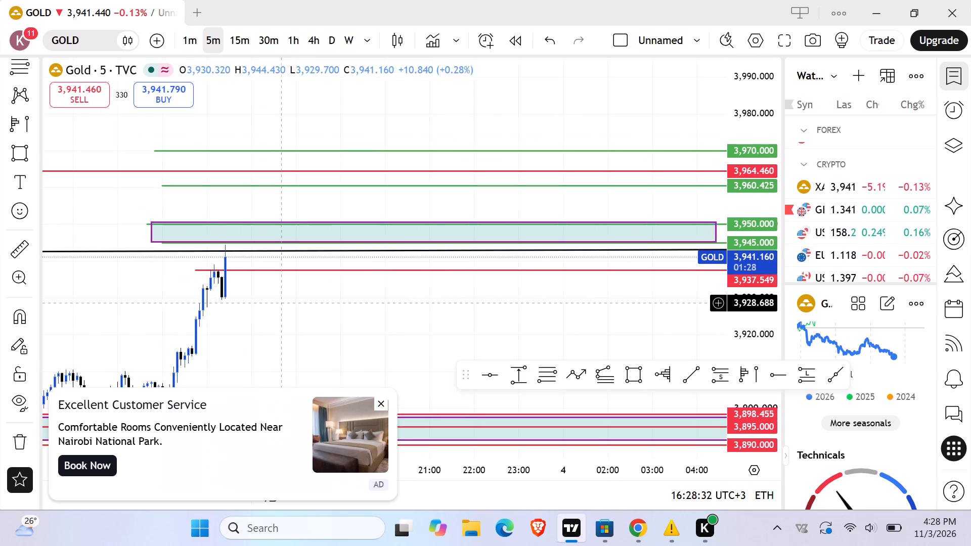
pyautogui.click(241, 37)
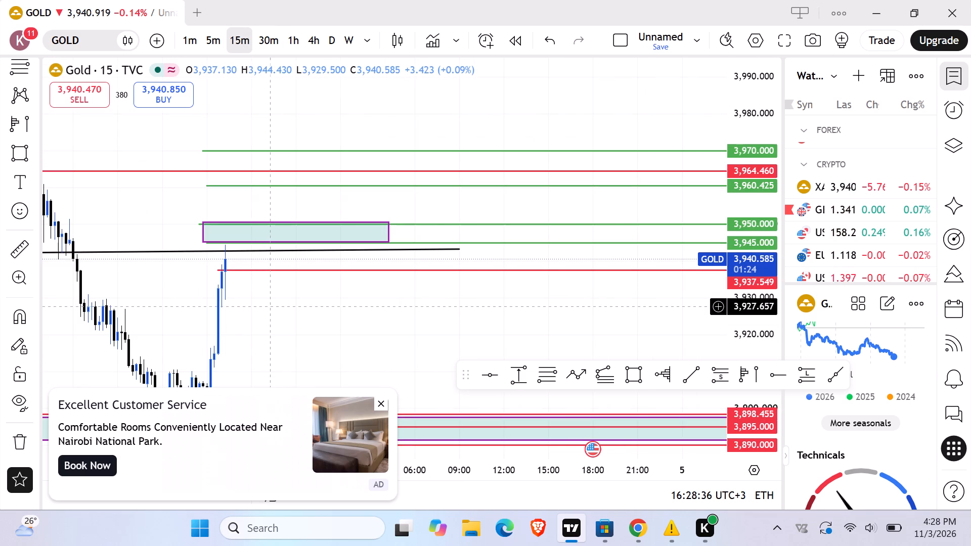
pyautogui.scroll(-2, 269, 308)
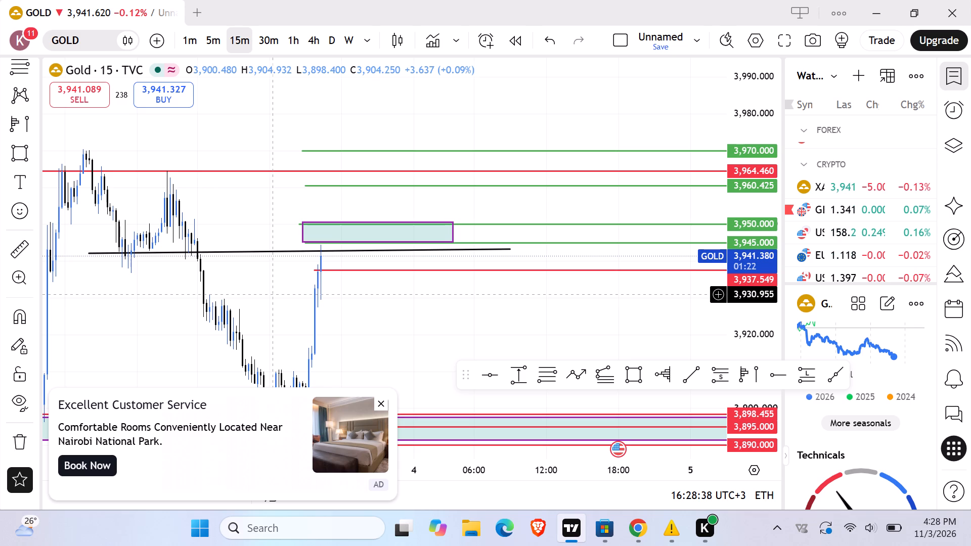
pyautogui.click(379, 399)
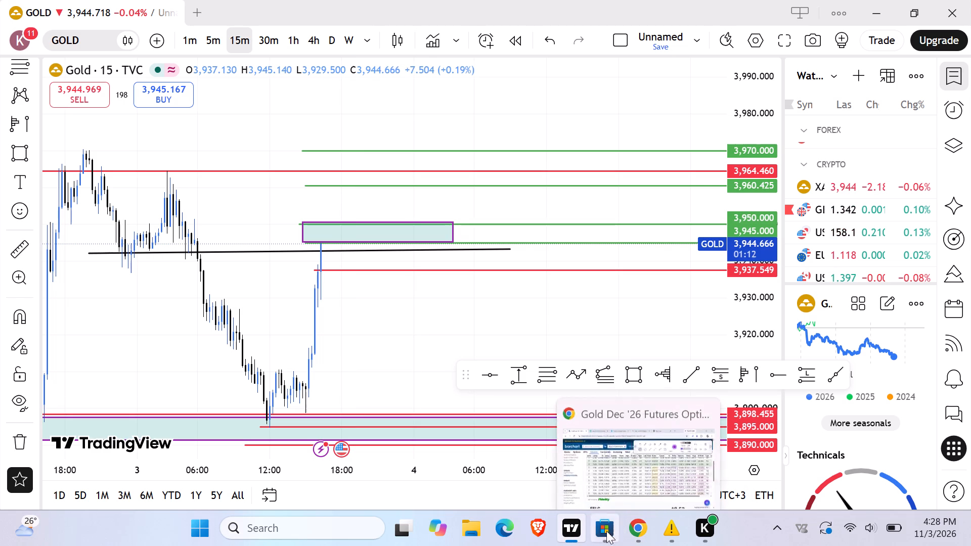
# Switch to Chrome, search Google for "fastbull.com orderbook" in the empty tab and open FastBull's Order Book page.
pyautogui.click(638, 528)
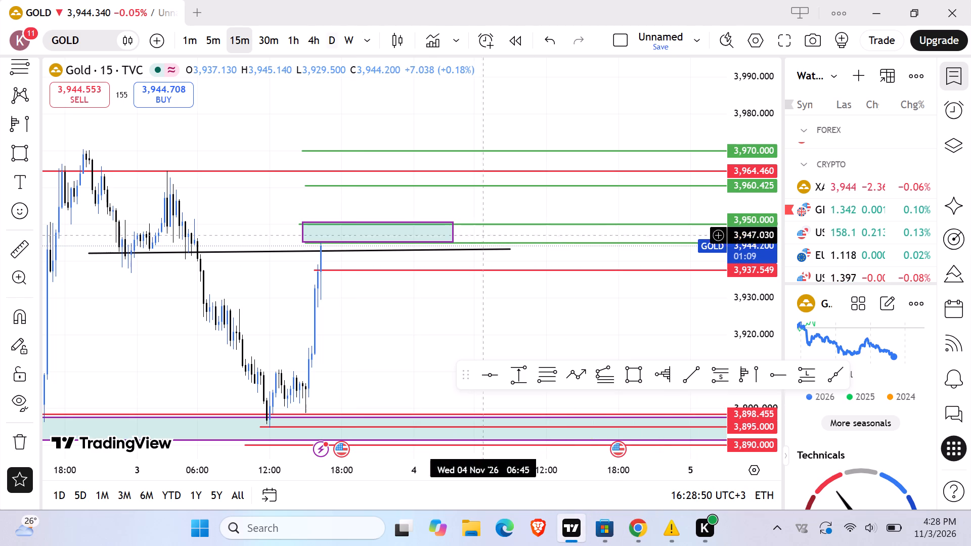
pyautogui.click(643, 532)
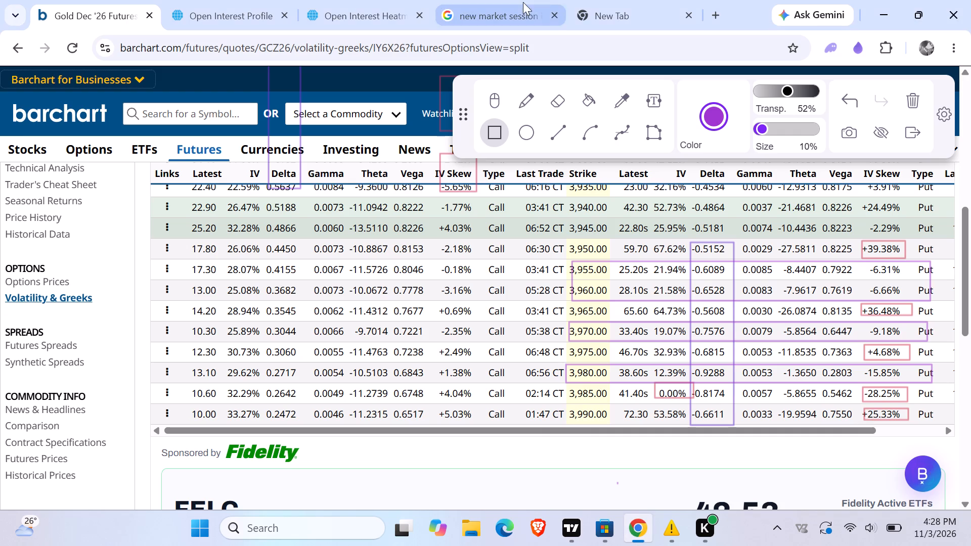
pyautogui.click(612, 15)
pyautogui.click(412, 291)
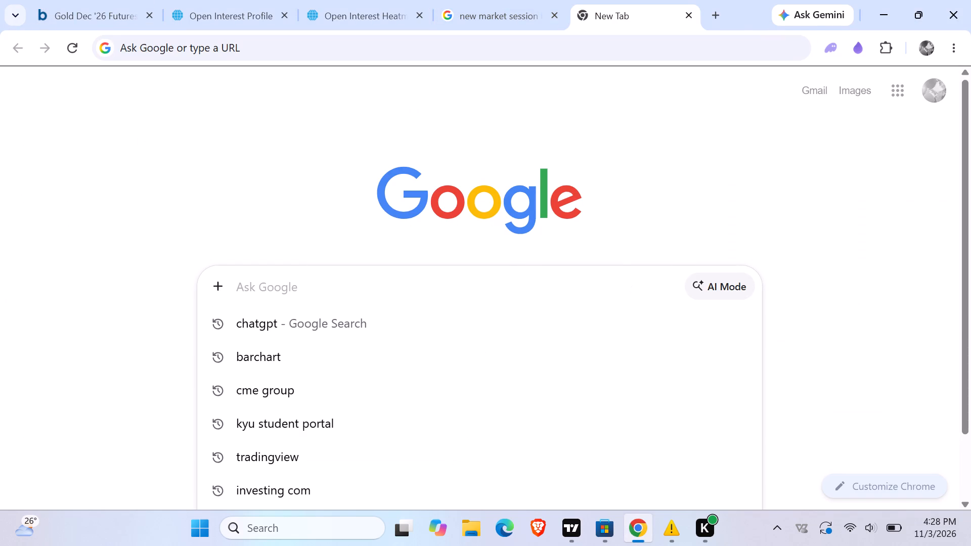
pyautogui.write('fast')
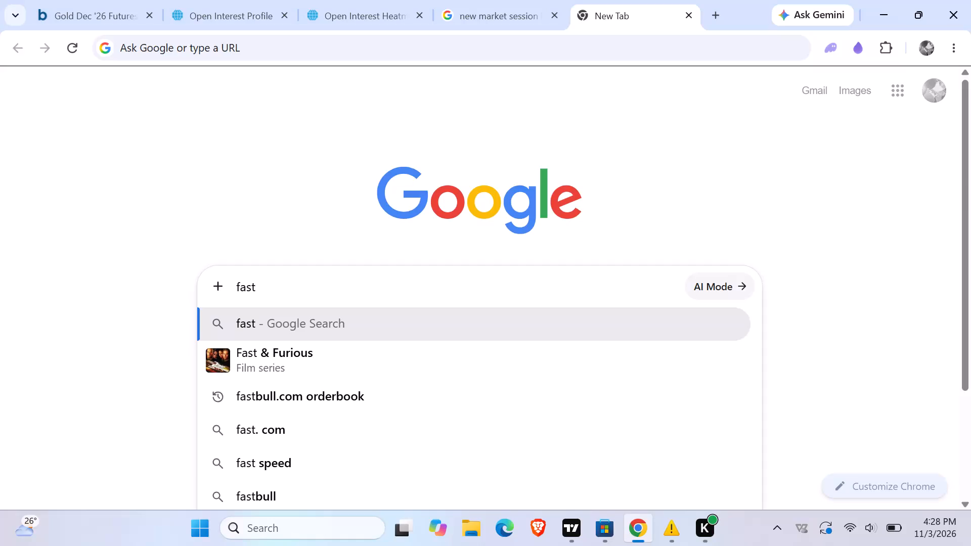
pyautogui.write('bukl')
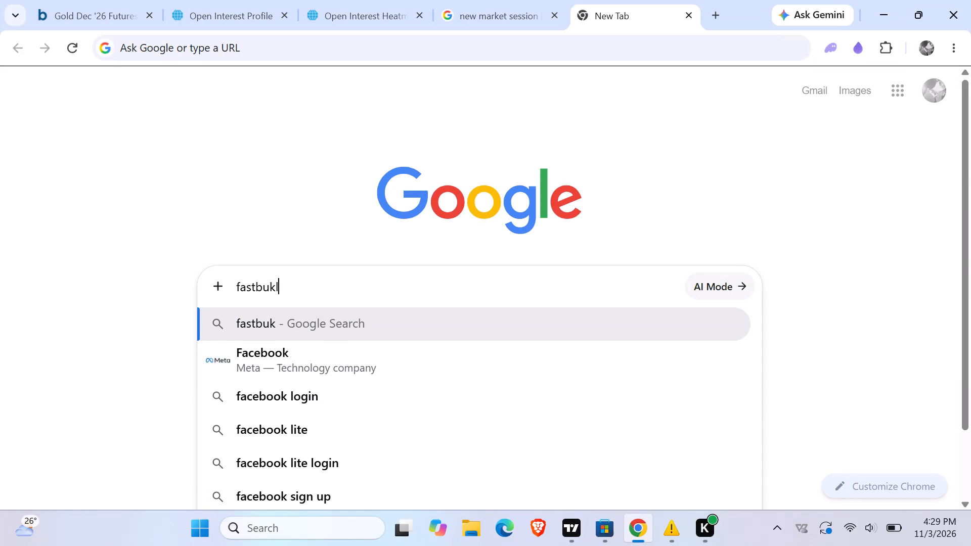
pyautogui.press('BackSpace')
pyautogui.press('BackSpace')
pyautogui.write('ll')
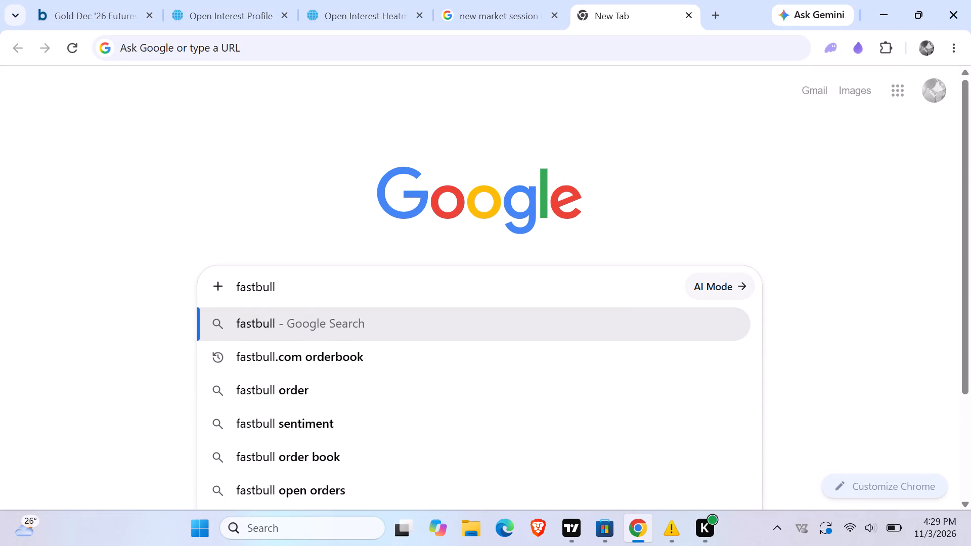
pyautogui.write('.co')
pyautogui.press('m')
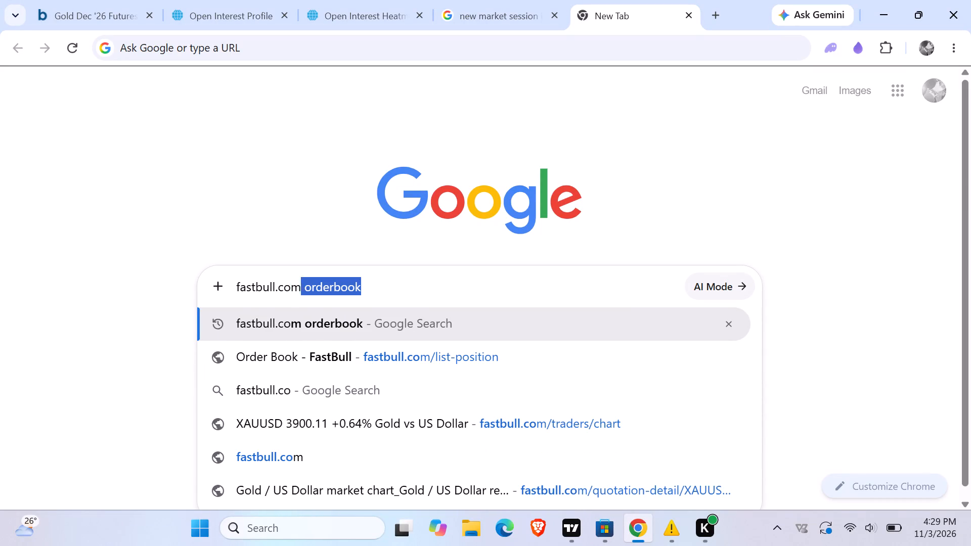
pyautogui.click(415, 322)
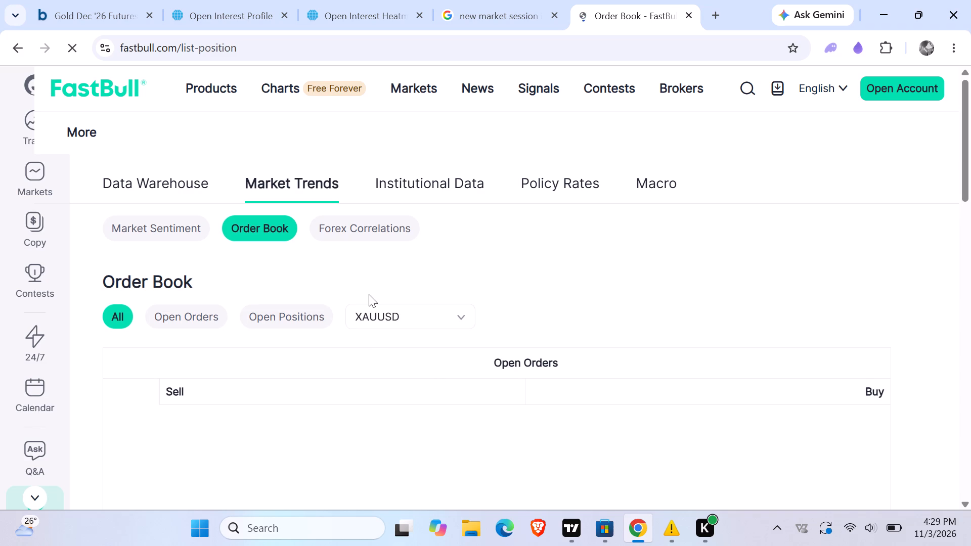
# Examine FastBull's XAUUSD order book, covering the open orders and open positions by price level.
pyautogui.scroll(-2, 377, 292)
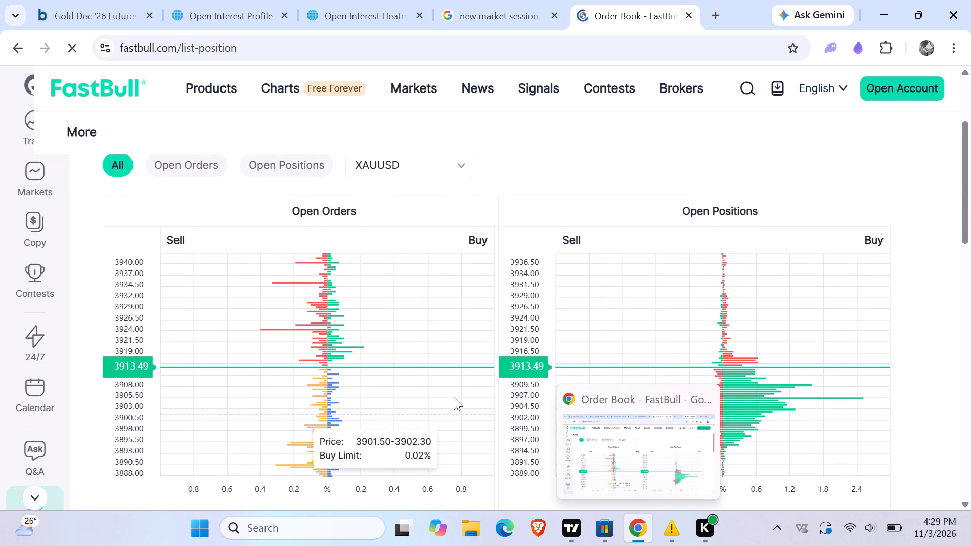
pyautogui.scroll(-1, 406, 442)
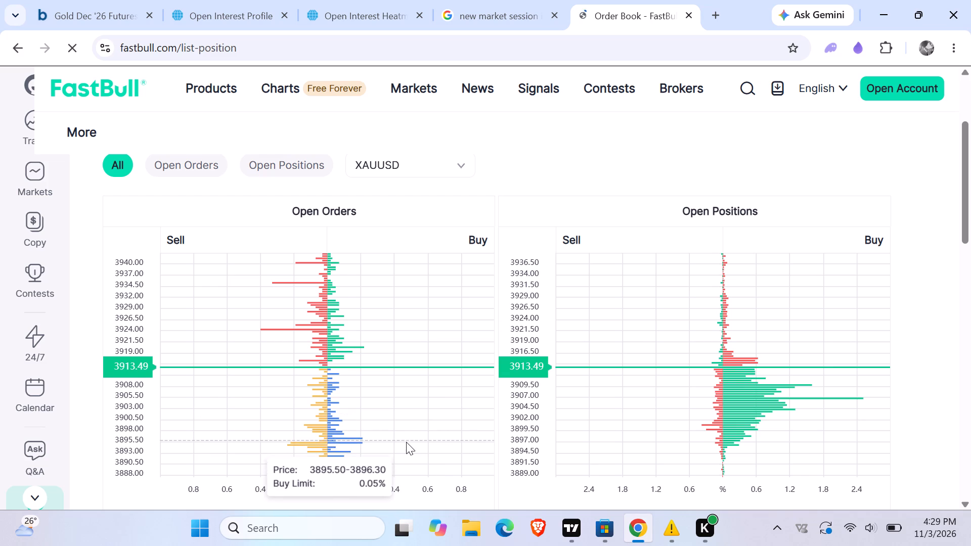
pyautogui.scroll(-1, 406, 442)
pyautogui.scroll(-2, 317, 489)
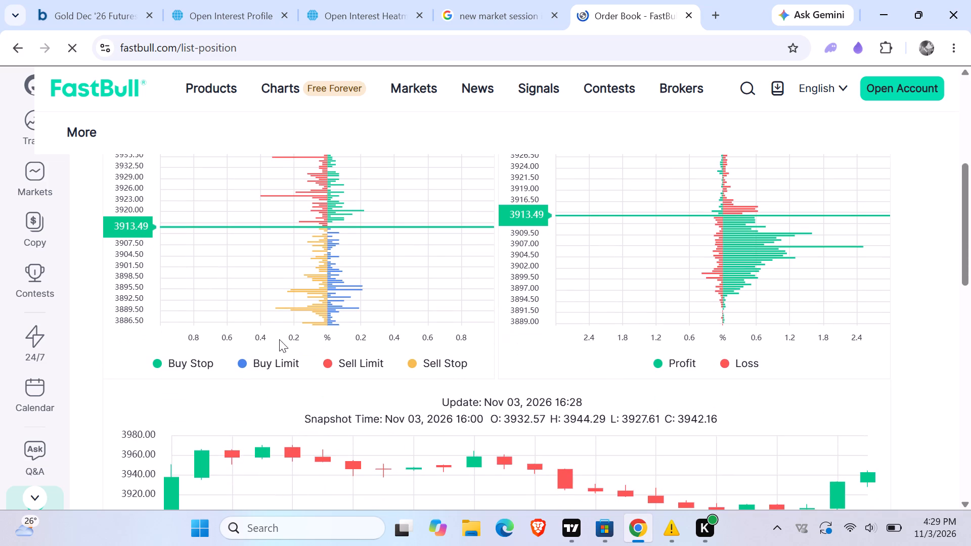
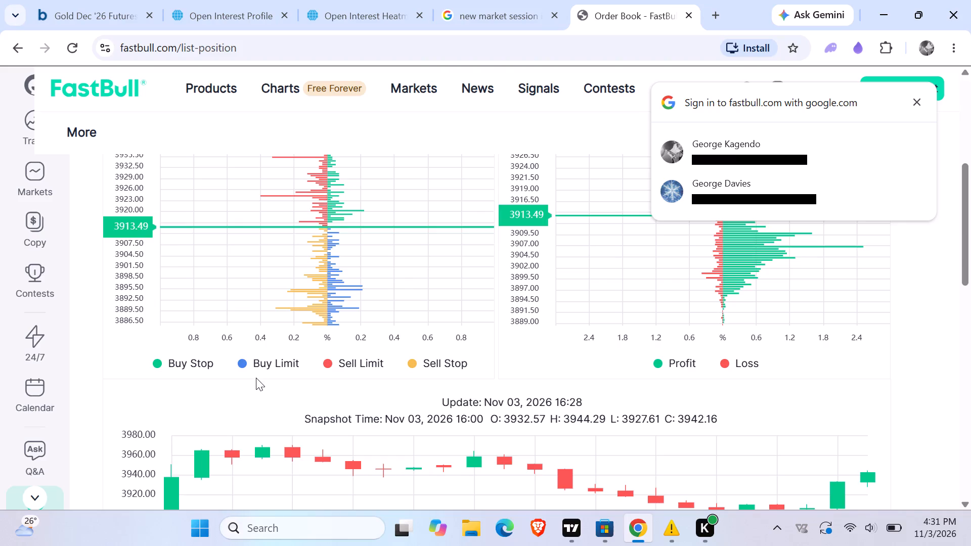
# Close the Google sign-in prompt and examine FastBull's gold order book for the largest open-order and open-position price levels.
pyautogui.scroll(-1, 306, 317)
pyautogui.scroll(1, 303, 317)
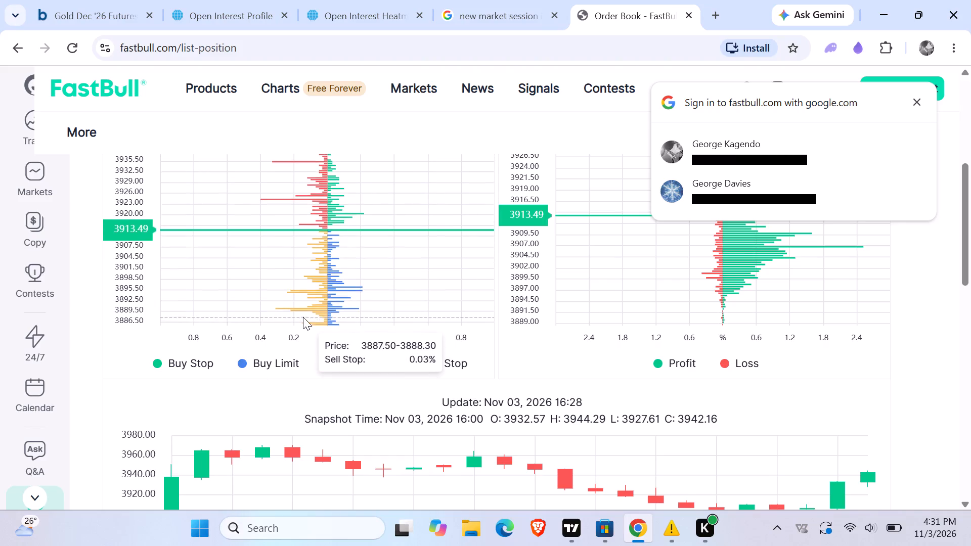
pyautogui.scroll(2, 303, 317)
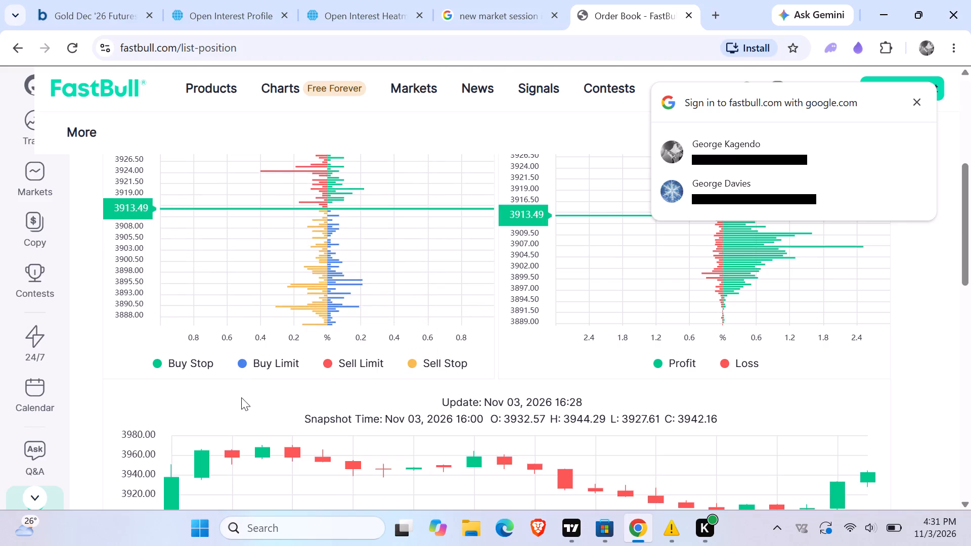
pyautogui.scroll(-1, 849, 427)
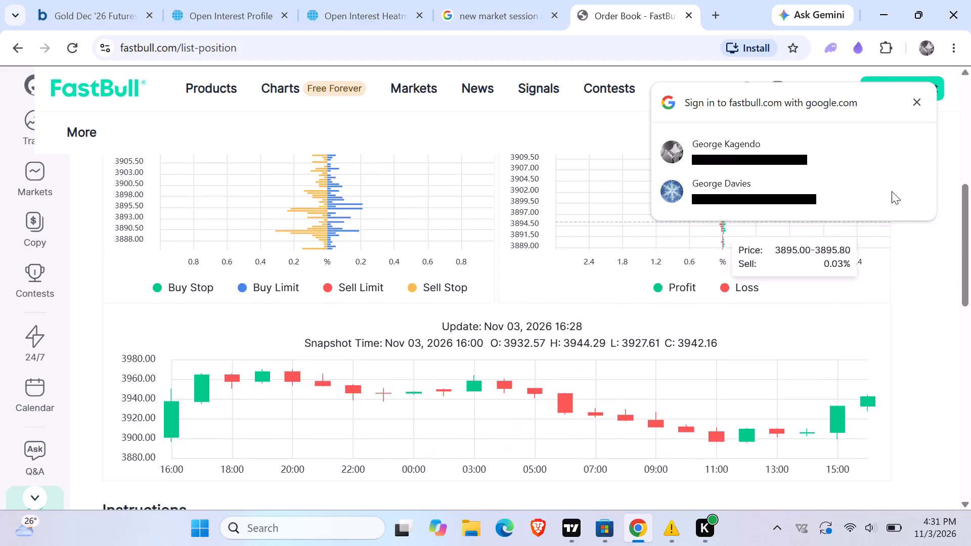
pyautogui.click(917, 99)
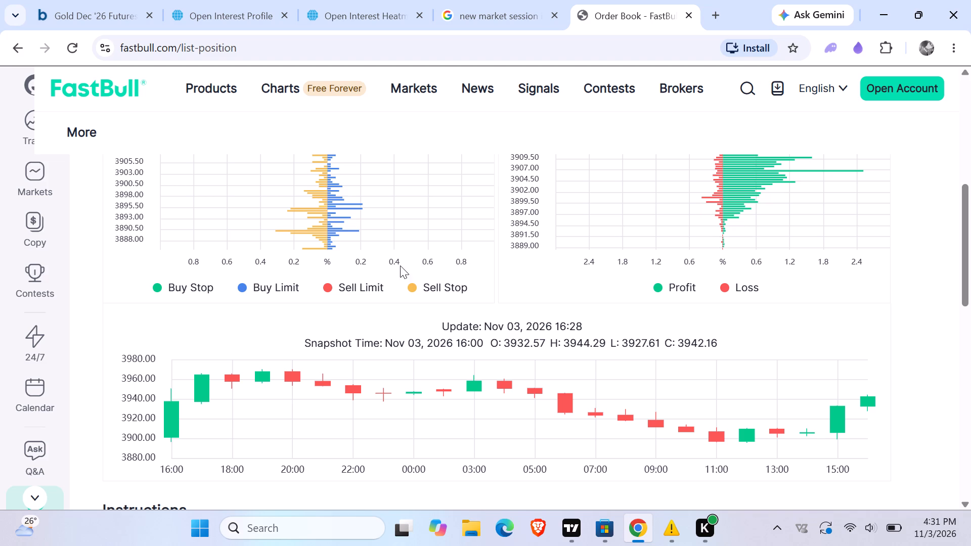
pyautogui.scroll(1, 394, 264)
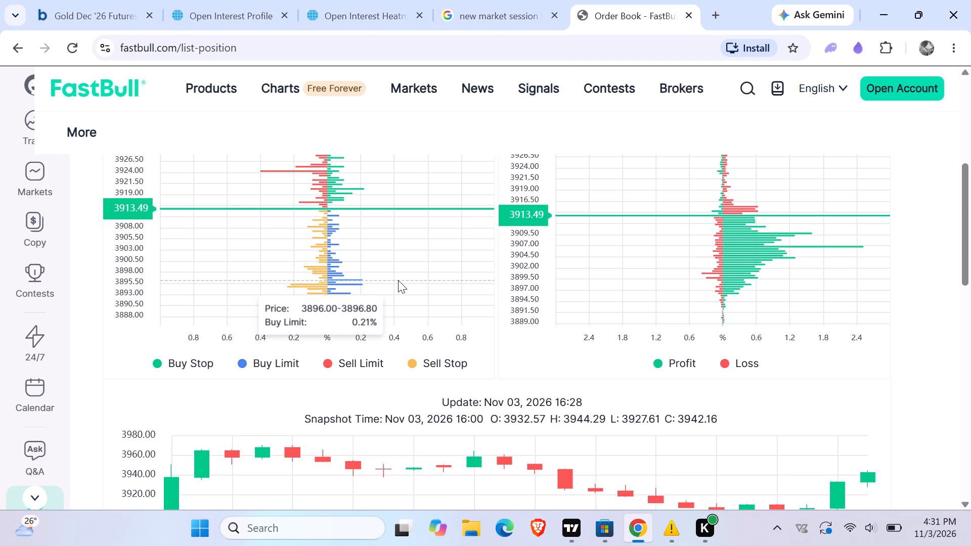
pyautogui.scroll(2, 328, 210)
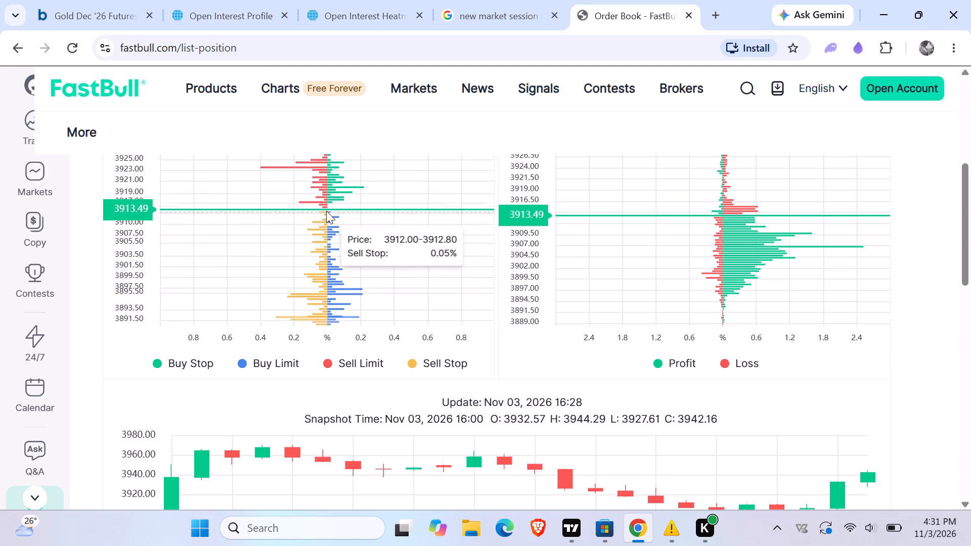
pyautogui.scroll(1, 498, 267)
pyautogui.scroll(-2, 485, 278)
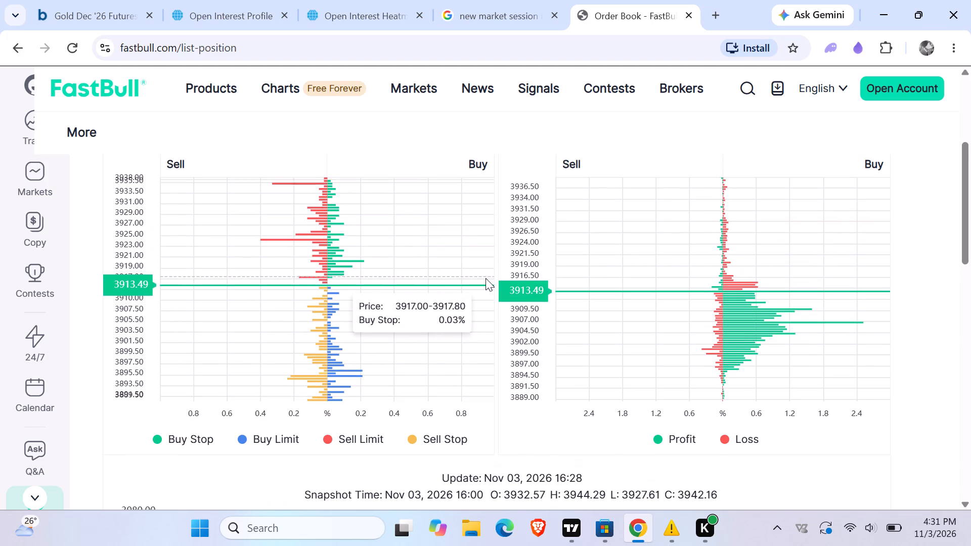
pyautogui.scroll(-2, 431, 252)
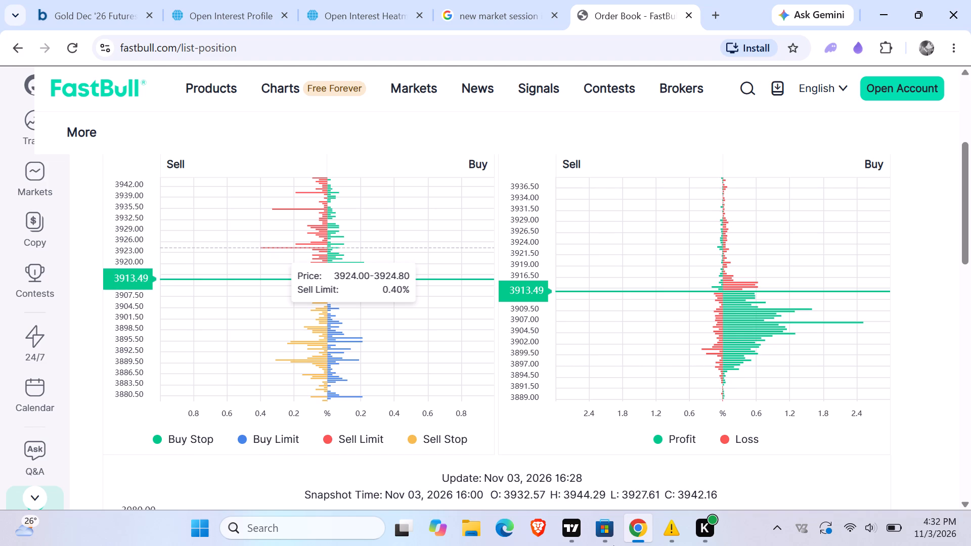
# Switch to TradingView, add a horizontal ray to the gold chart, colour it dark red and set its price to 3924.
pyautogui.click(576, 523)
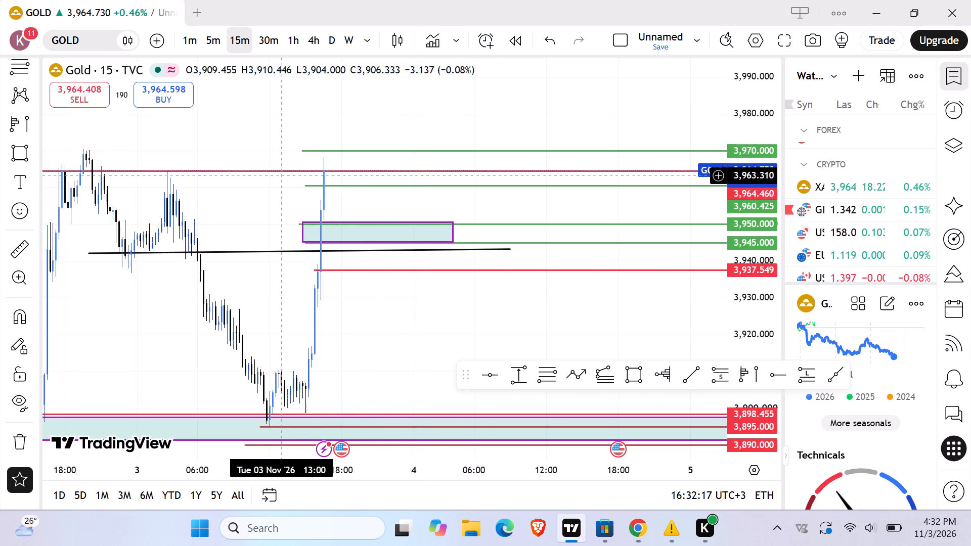
pyautogui.click(770, 379)
pyautogui.click(395, 306)
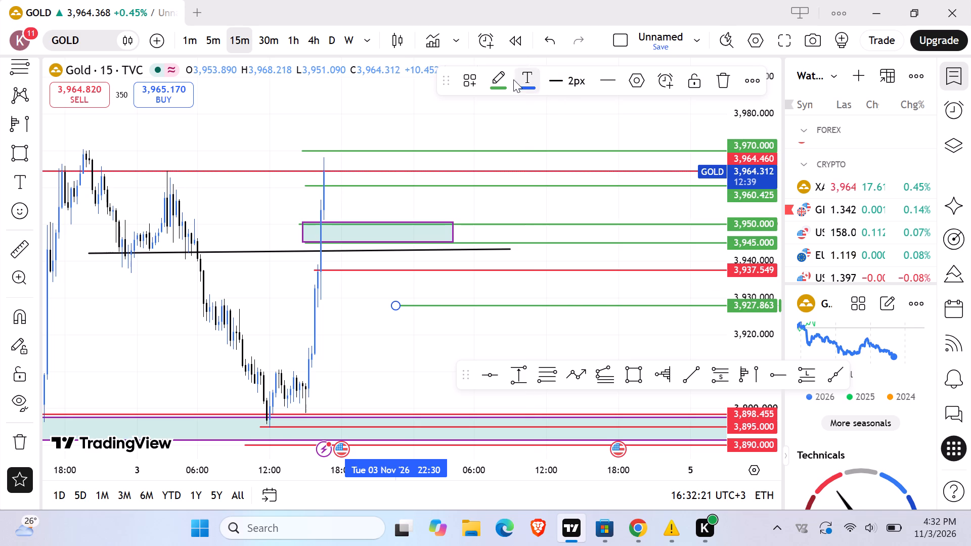
pyautogui.click(507, 80)
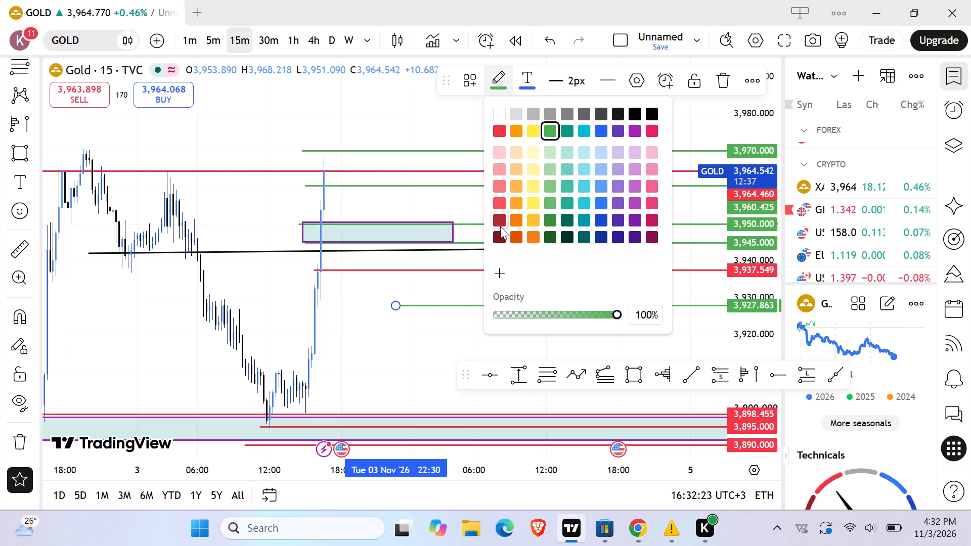
pyautogui.click(497, 232)
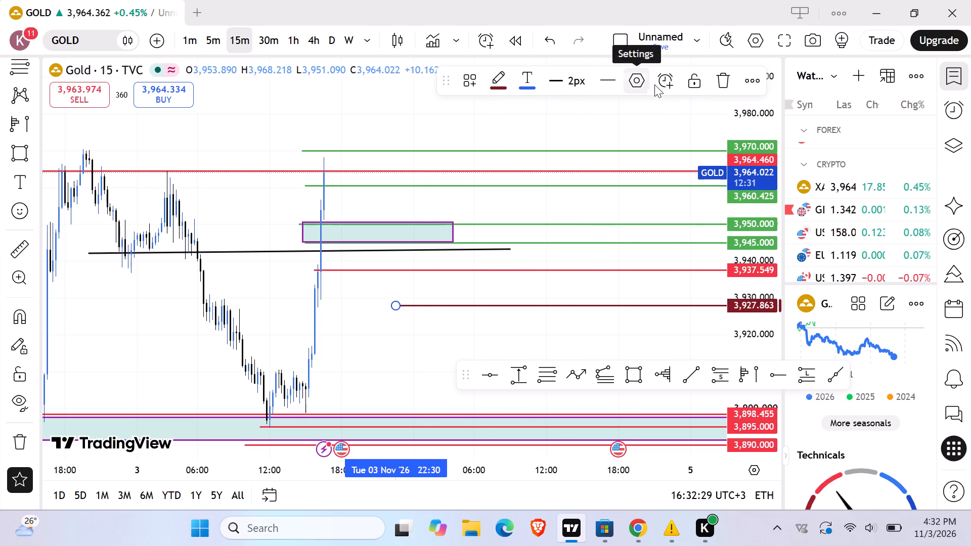
pyautogui.click(641, 82)
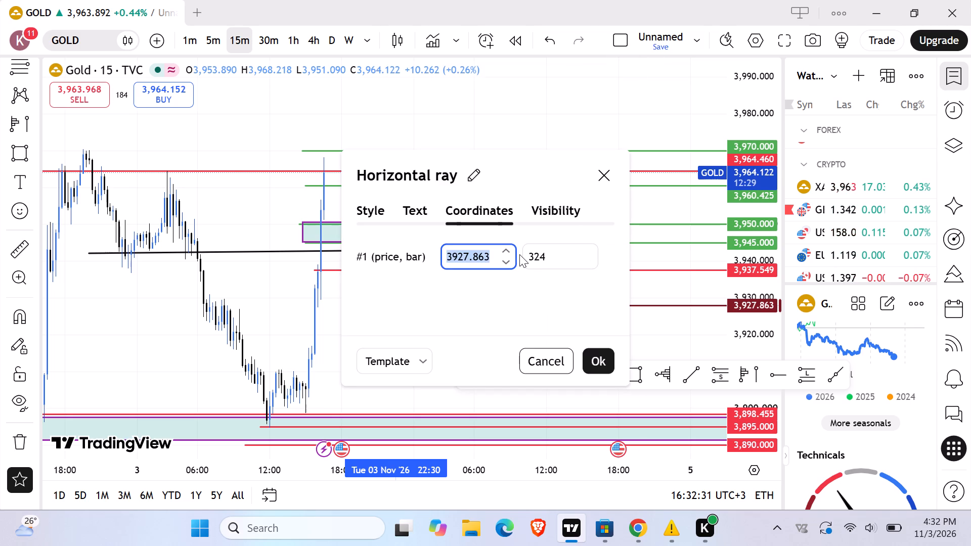
pyautogui.press('BackSpace')
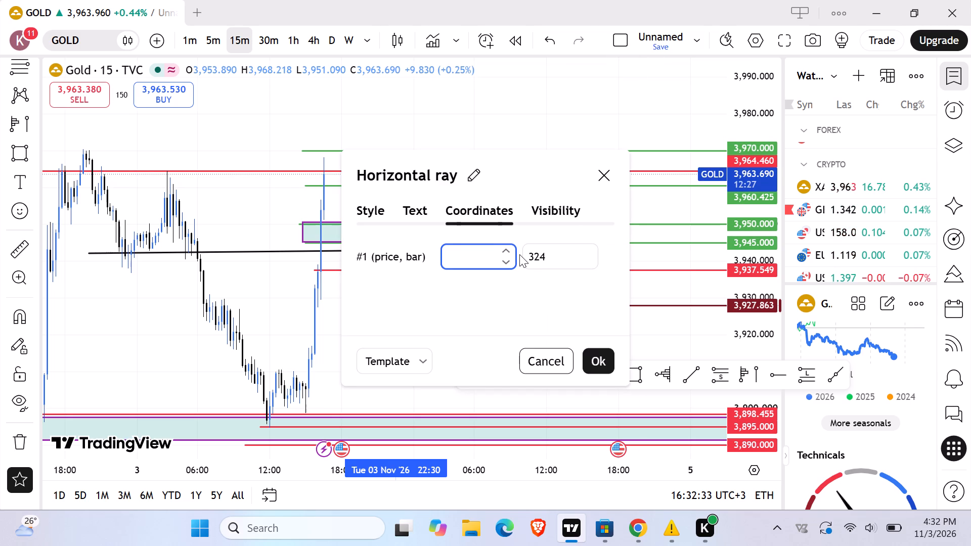
pyautogui.write('3924')
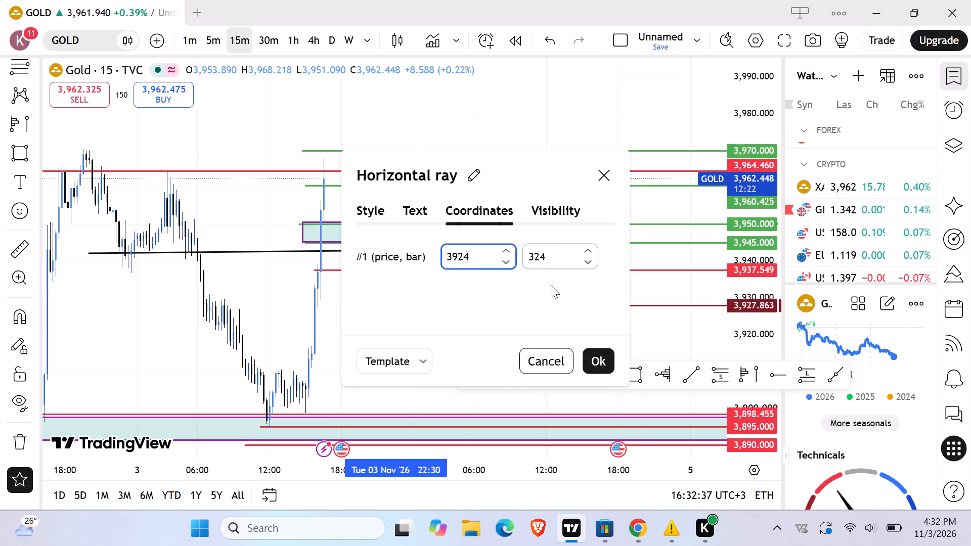
pyautogui.click(597, 357)
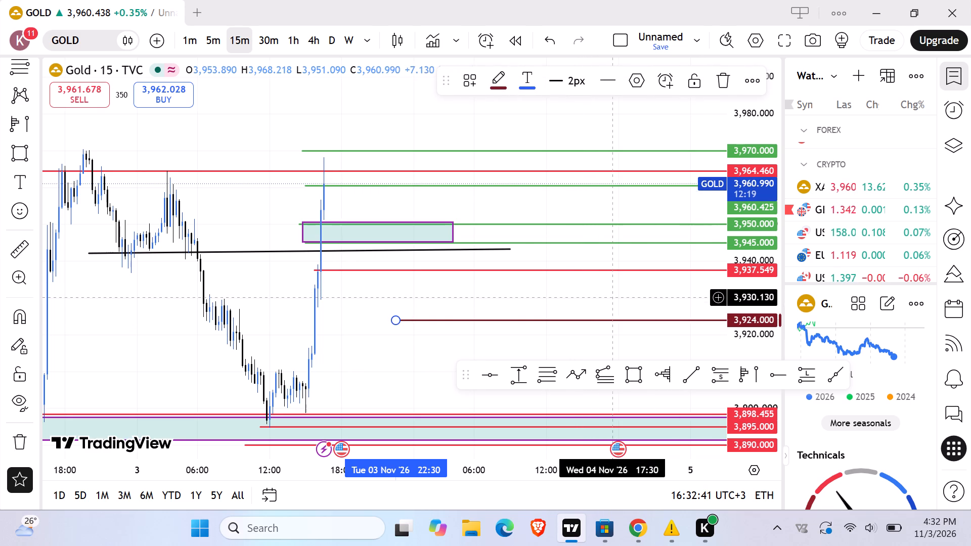
pyautogui.moveTo(611, 299); pyautogui.dragTo(598, 297)
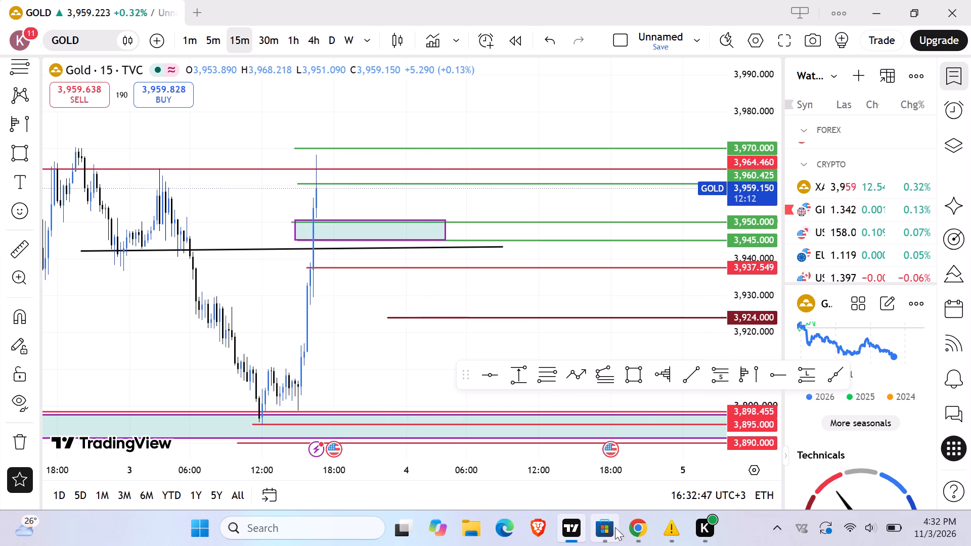
# Glance back at FastBull's order book in Chrome, return to TradingView and delete the green horizontal ray at 3950.
pyautogui.click(607, 470)
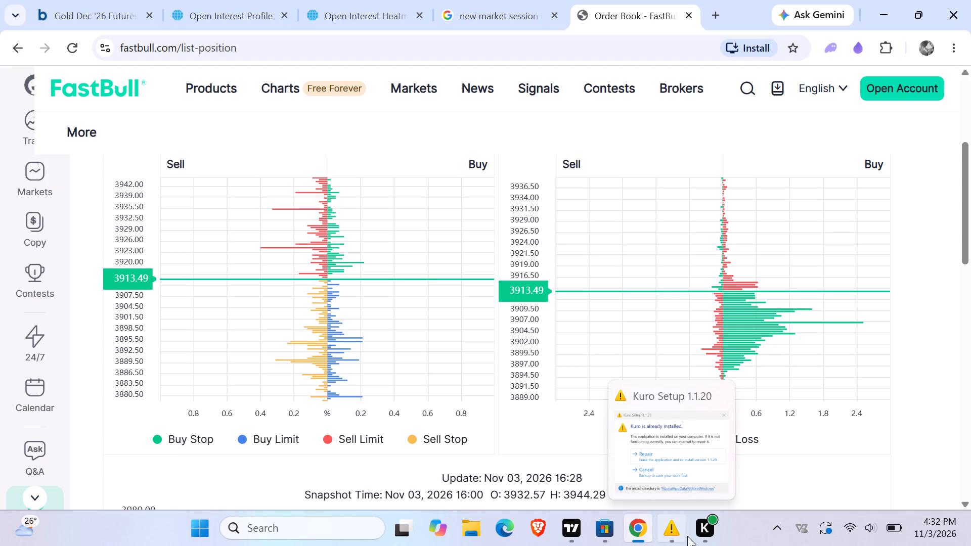
pyautogui.click(571, 528)
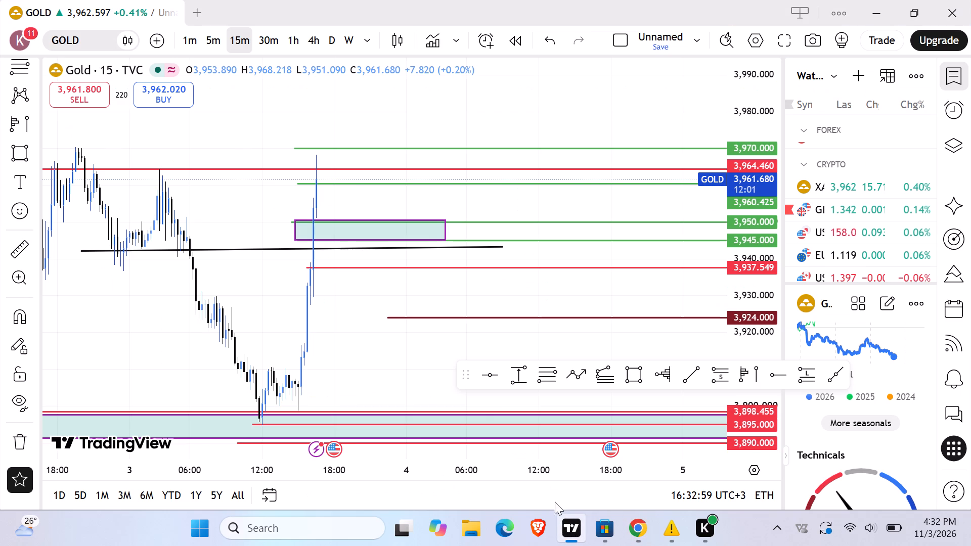
pyautogui.moveTo(376, 334); pyautogui.dragTo(387, 388)
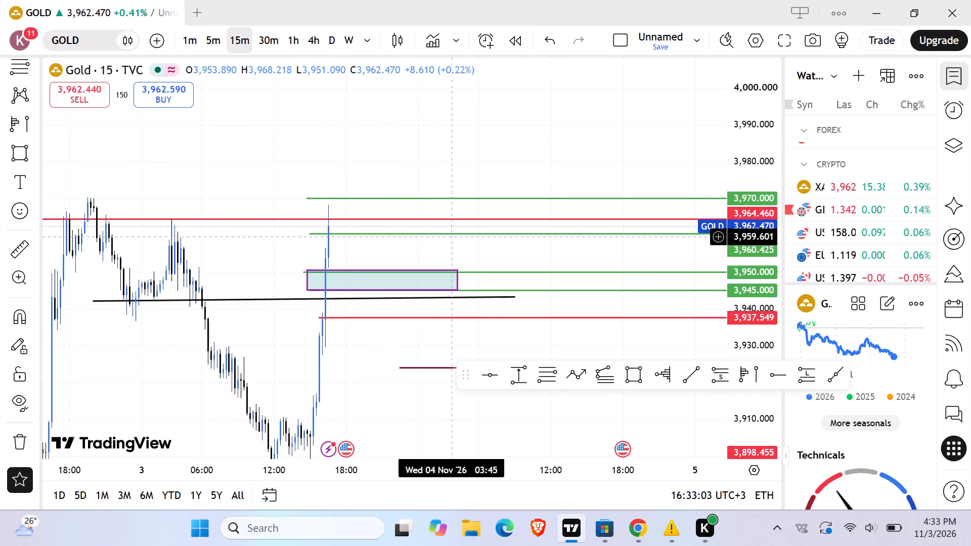
pyautogui.click(520, 272)
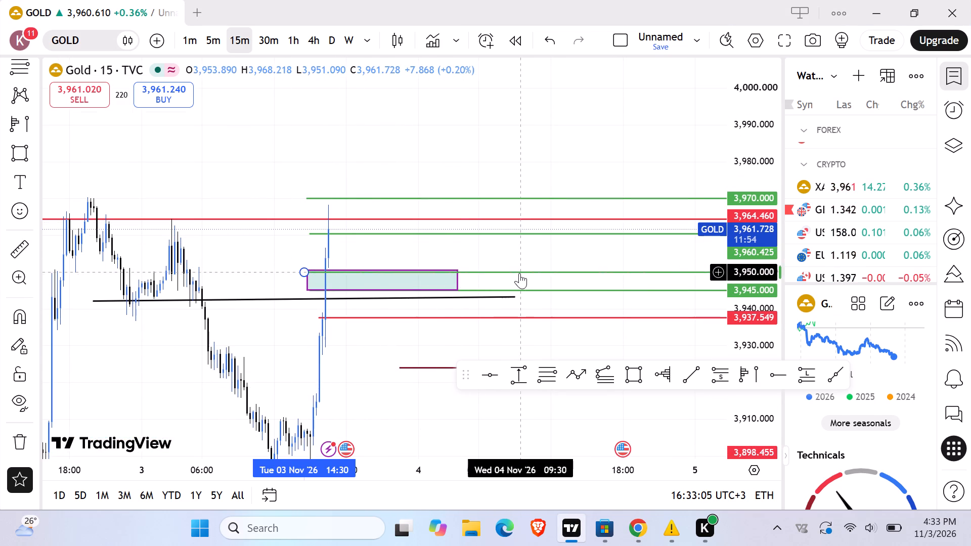
pyautogui.click(722, 84)
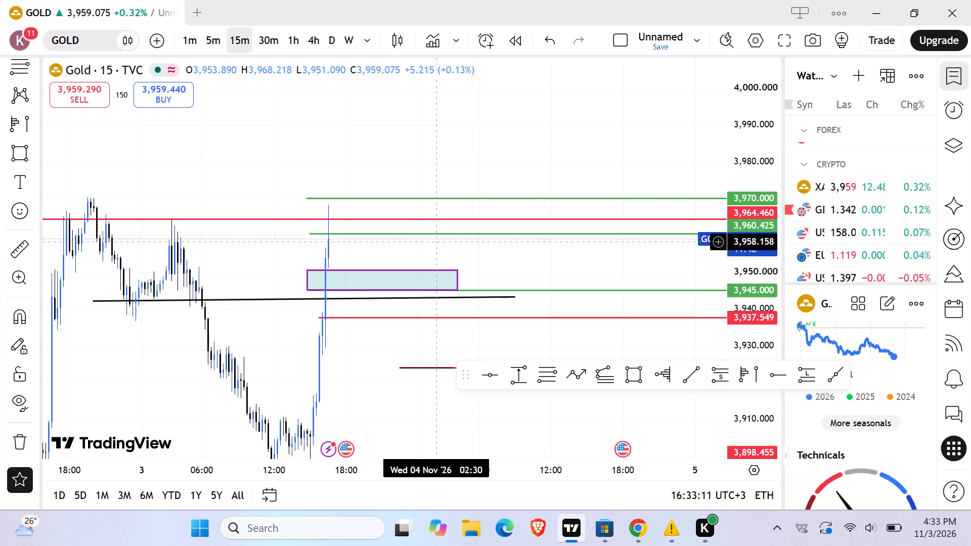
# Switch the gold chart to the 5-minute and finally the 1-minute timeframe to review price action around the plotted levels.
pyautogui.click(210, 47)
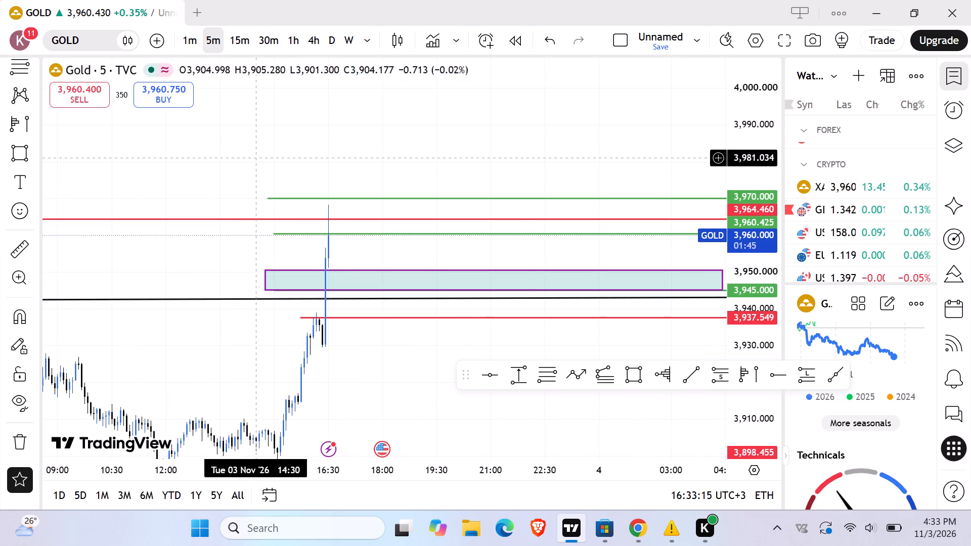
pyautogui.scroll(3, 255, 158)
pyautogui.click(188, 38)
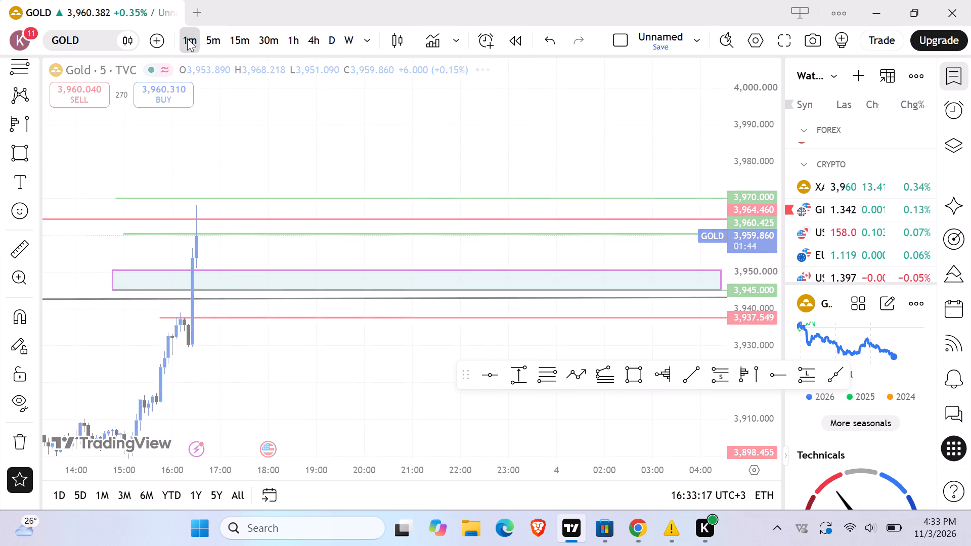
pyautogui.scroll(-2, 183, 105)
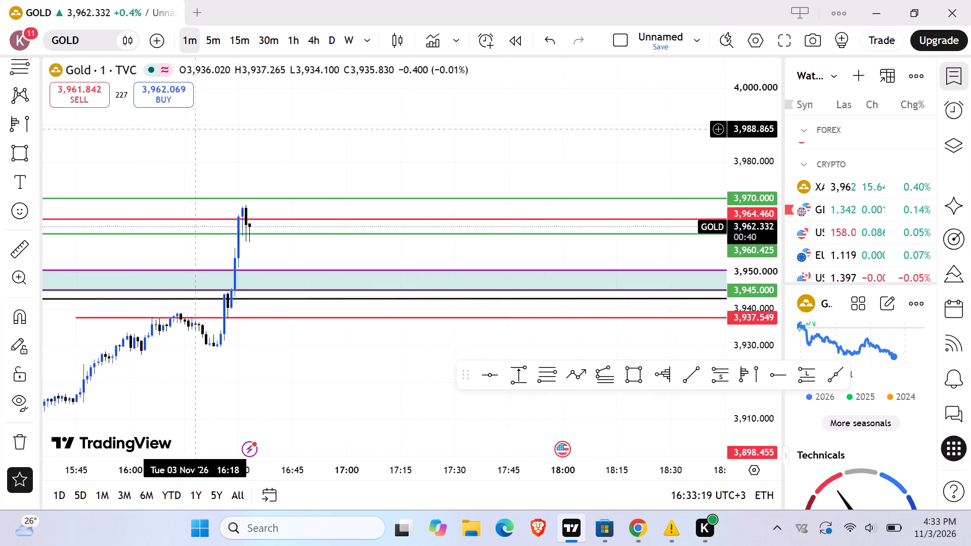
pyautogui.scroll(-1, 194, 129)
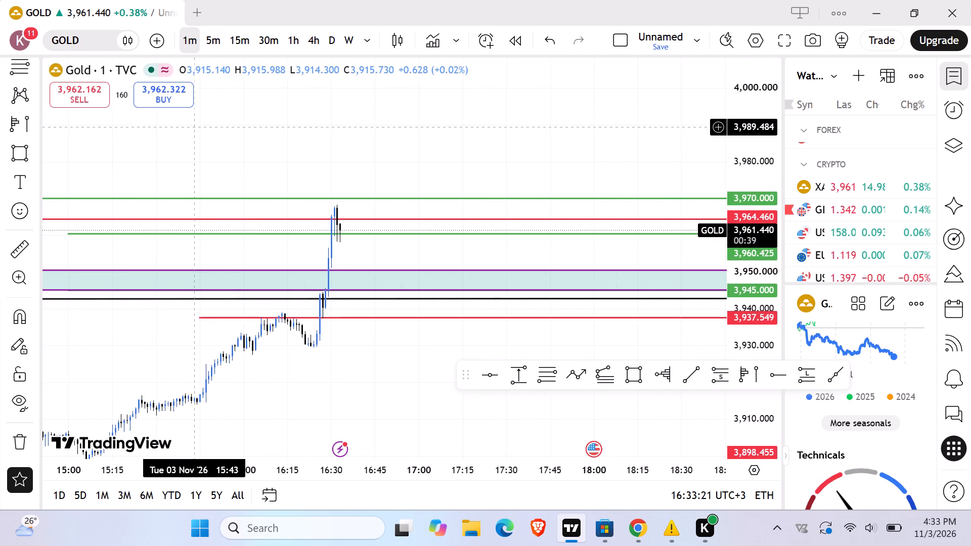
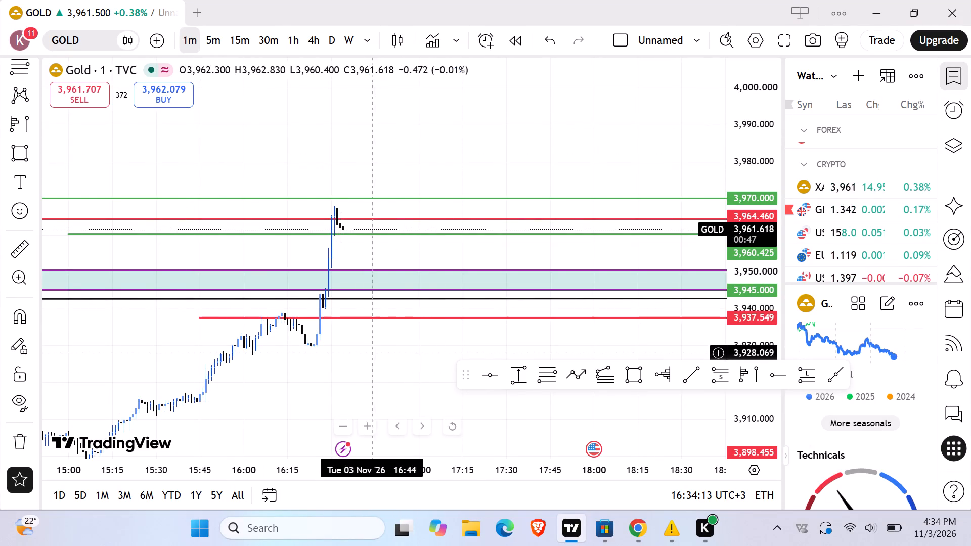
# Check the gold chart's price action on the 5-minute timeframe, then return it to the 1-minute timeframe.
pyautogui.click(217, 36)
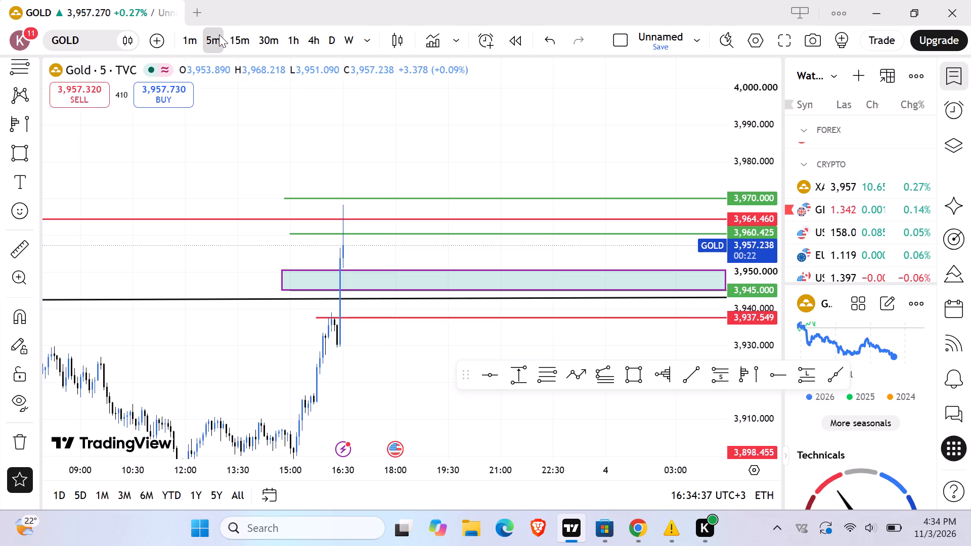
pyautogui.click(195, 39)
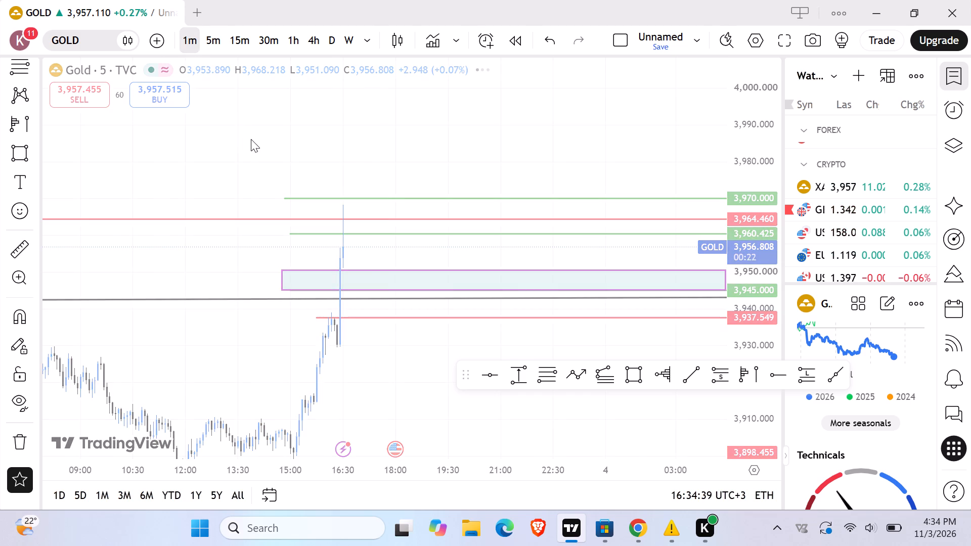
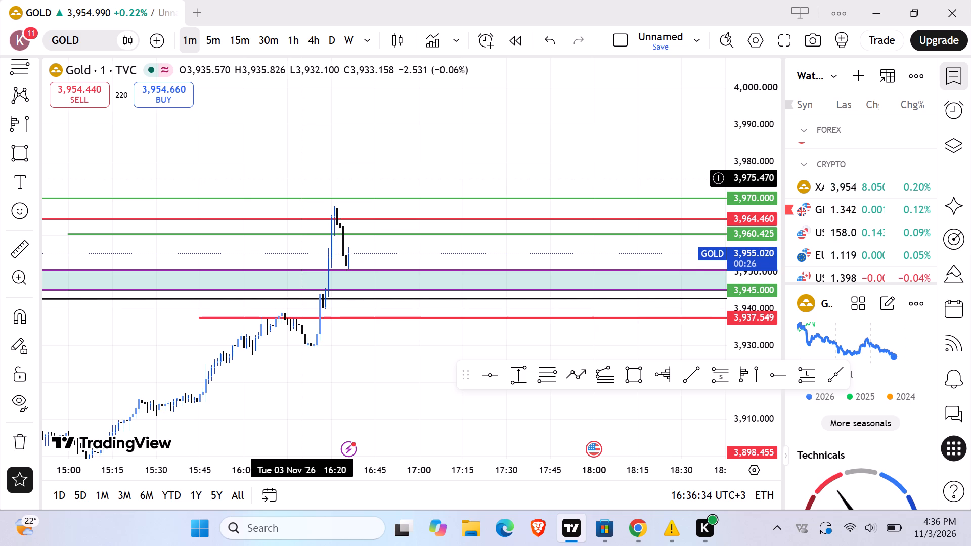
# Compare gold's price action on the 15-minute, 5-minute and 1-minute timeframes, finishing on the 5-minute chart.
pyautogui.click(251, 32)
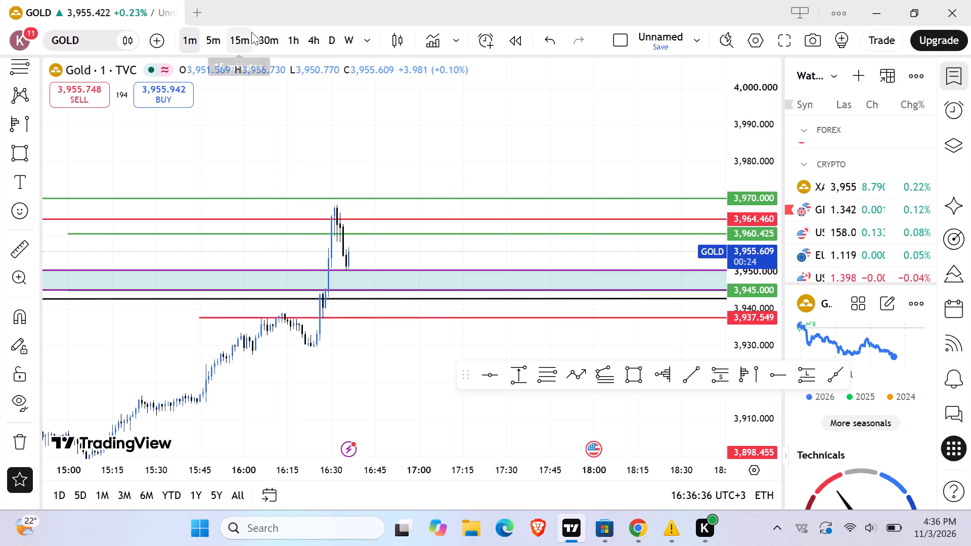
pyautogui.scroll(4, 310, 188)
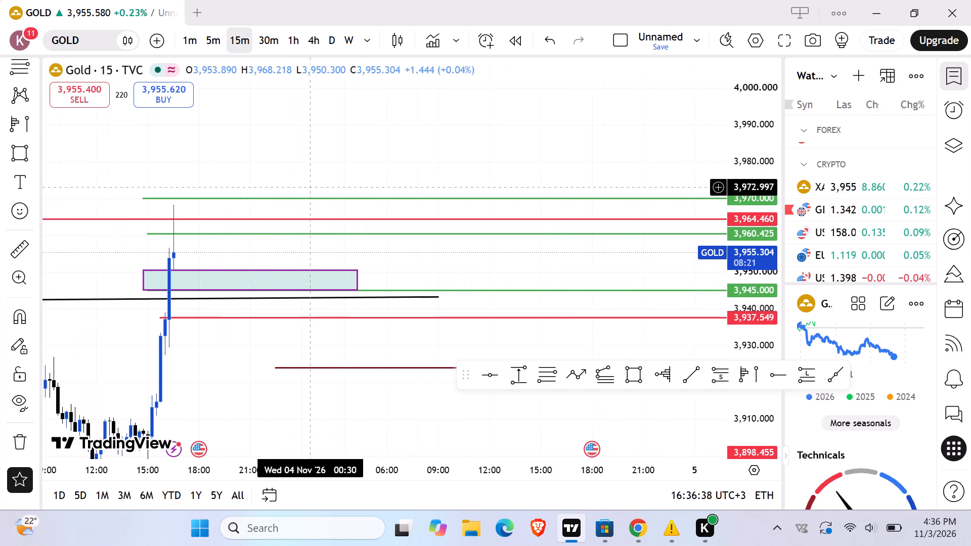
pyautogui.moveTo(211, 245); pyautogui.dragTo(233, 258)
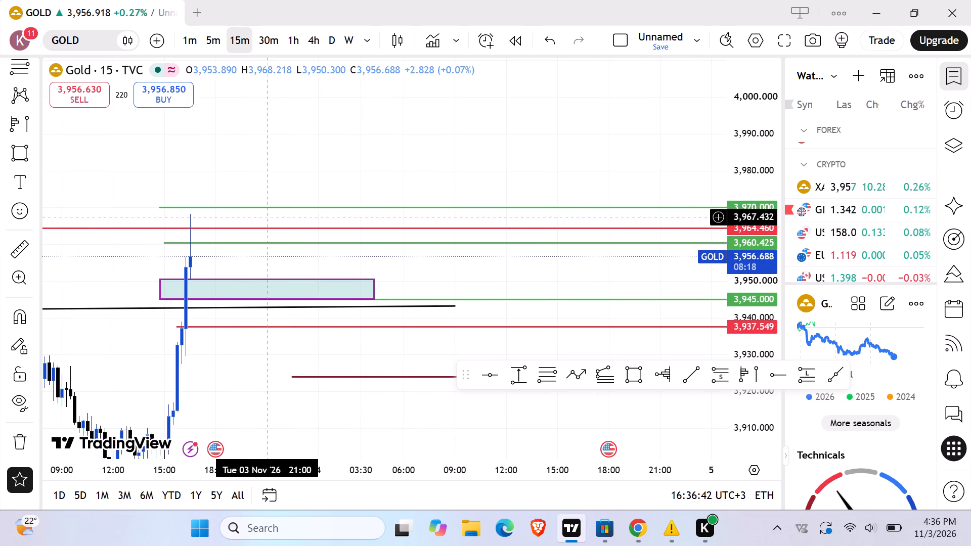
pyautogui.click(212, 36)
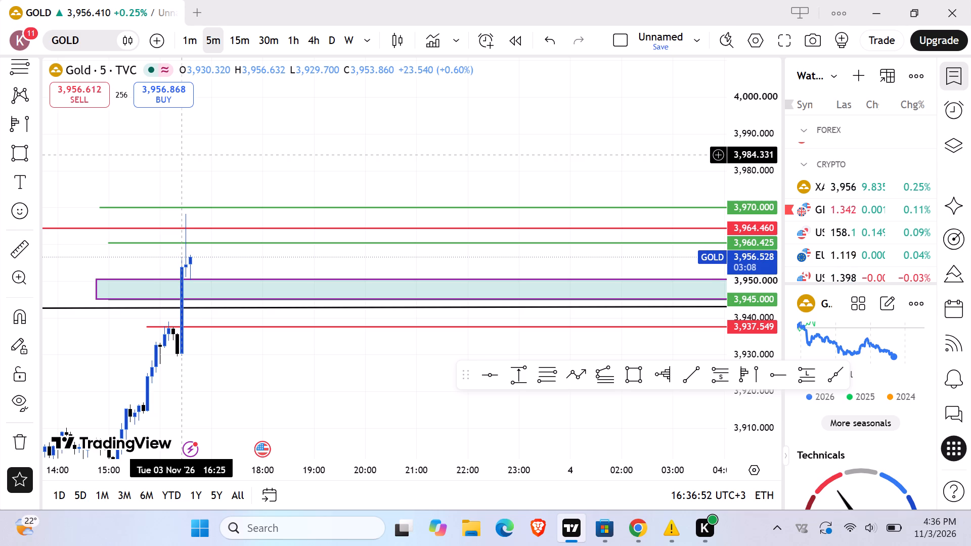
pyautogui.click(195, 42)
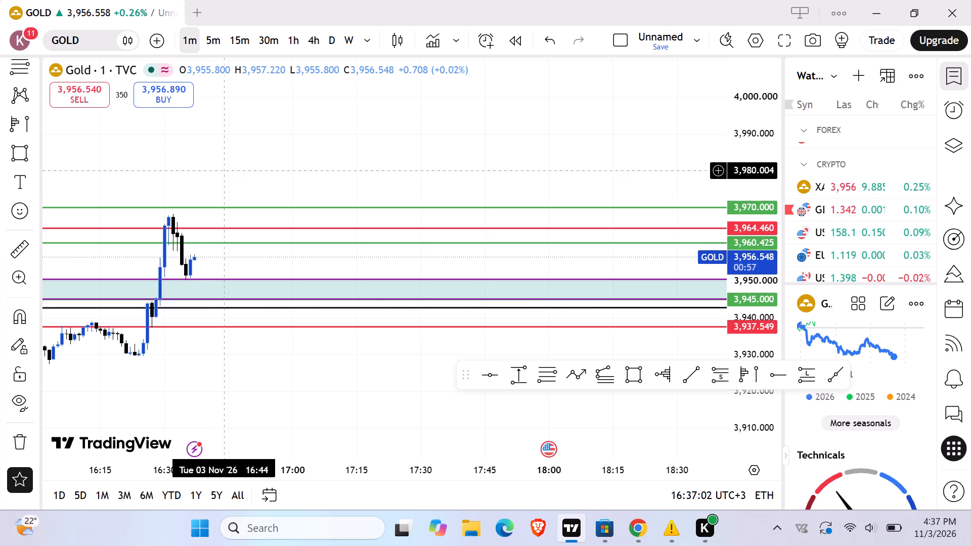
pyautogui.click(220, 51)
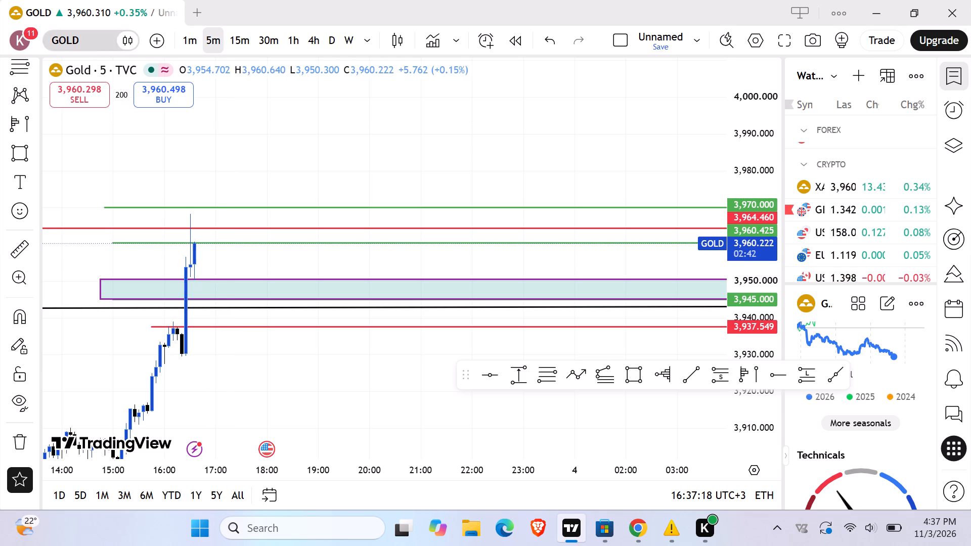
# Draw a rectangle zone from about 3,970 down to 3,961 around the recent high, extending well past the current candle.
pyautogui.click(9, 151)
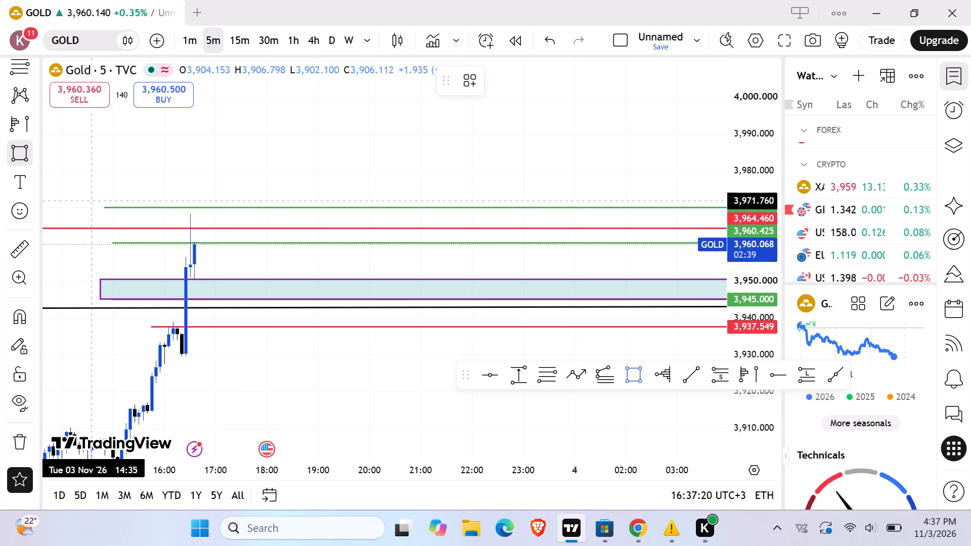
pyautogui.moveTo(97, 206); pyautogui.dragTo(116, 224)
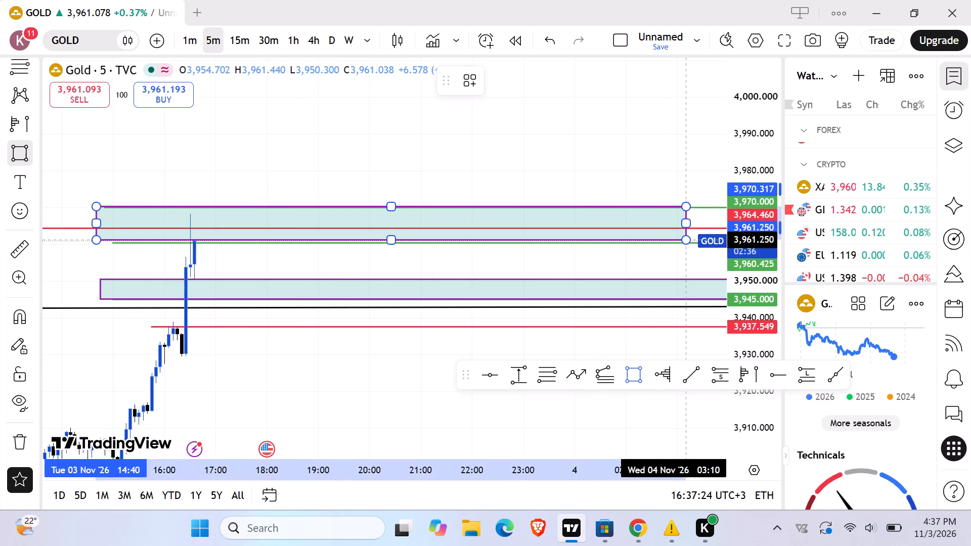
pyautogui.click(688, 241)
pyautogui.moveTo(607, 257); pyautogui.dragTo(583, 239)
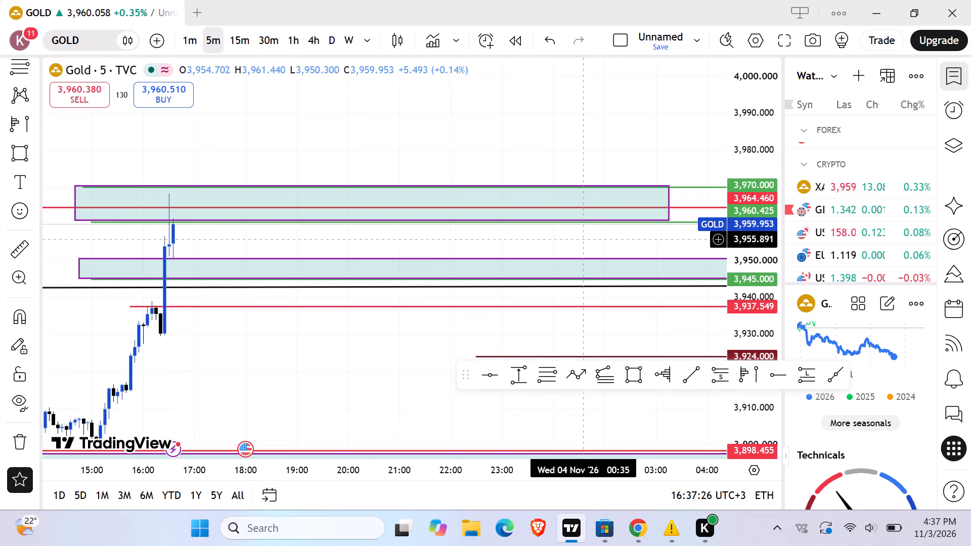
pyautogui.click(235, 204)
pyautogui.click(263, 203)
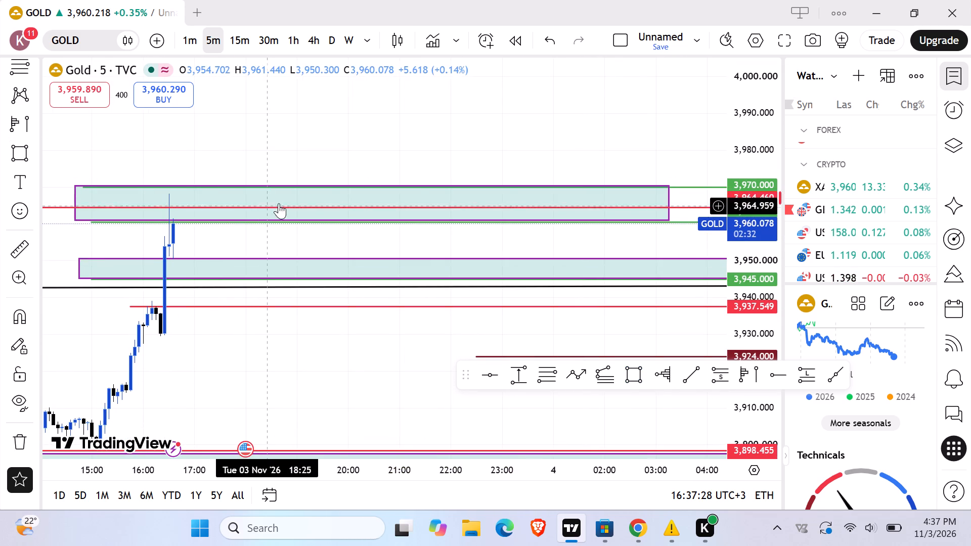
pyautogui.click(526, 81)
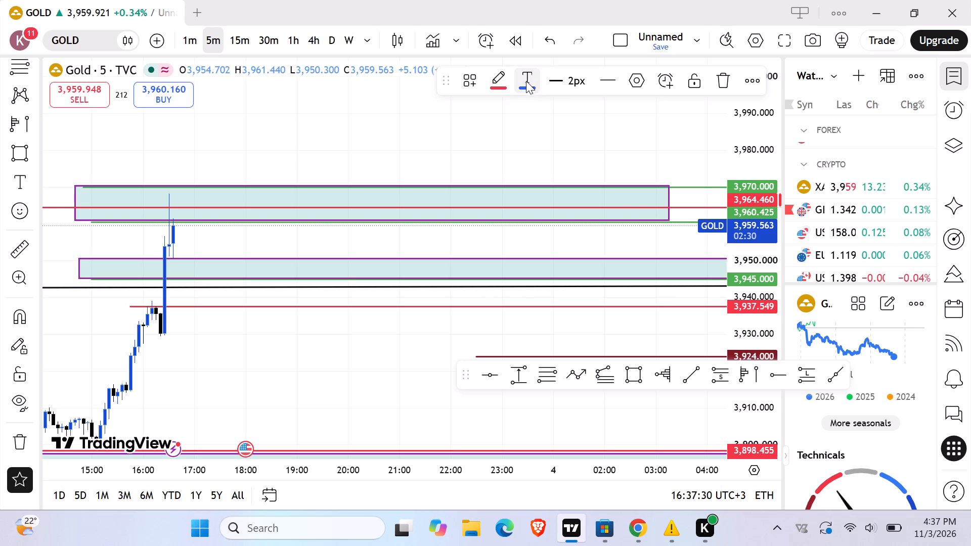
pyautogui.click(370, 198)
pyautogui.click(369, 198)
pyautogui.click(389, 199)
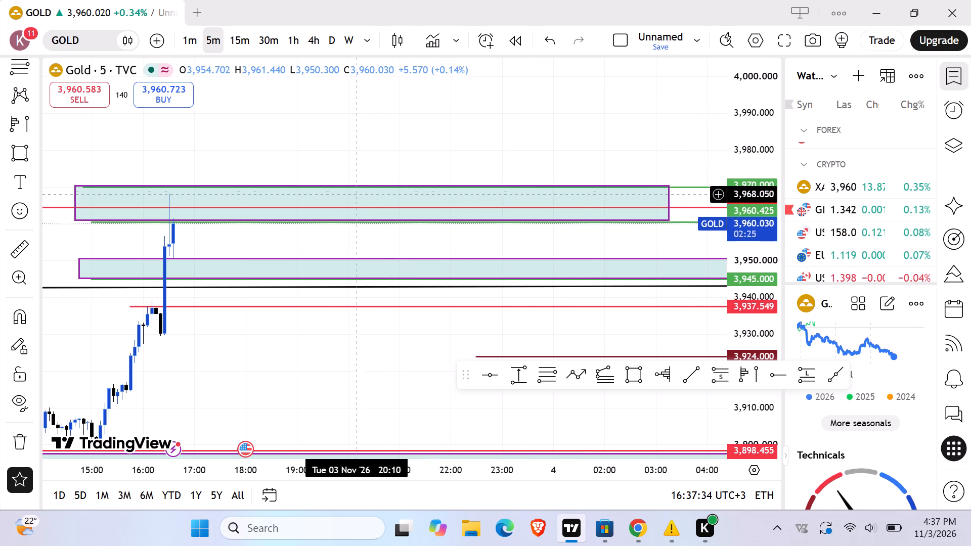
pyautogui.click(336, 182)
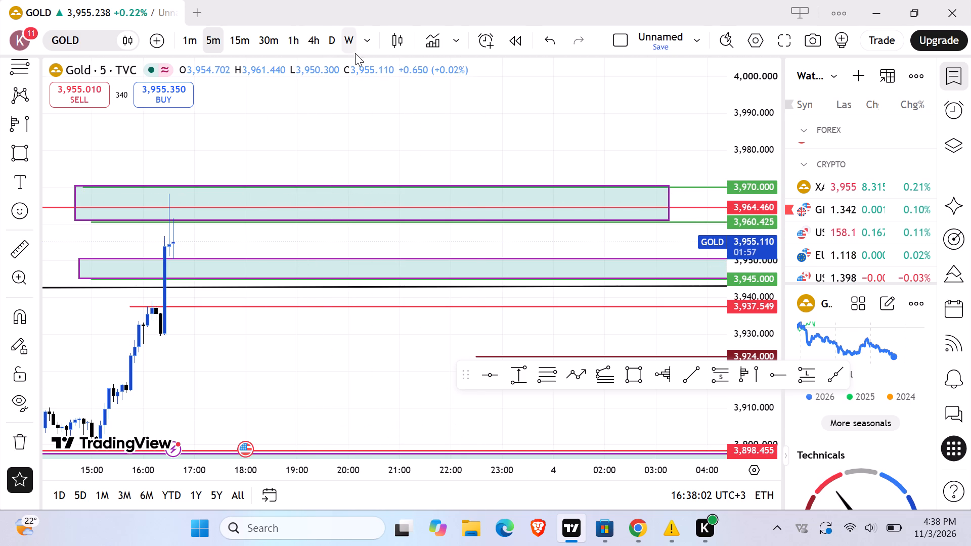
# Add the favourite indicator "Sessions Asia, London, NY colored" to the gold chart.
pyautogui.click(430, 43)
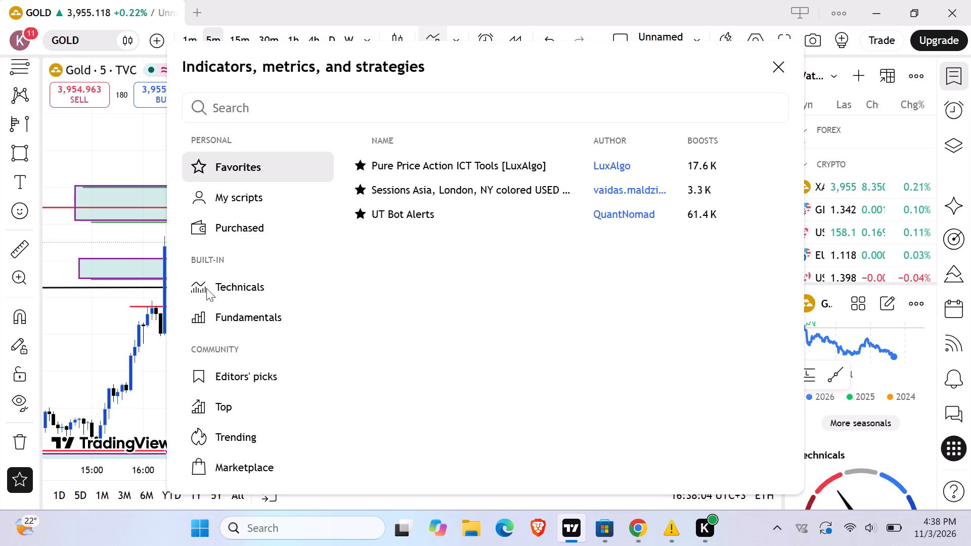
pyautogui.click(407, 191)
pyautogui.click(776, 67)
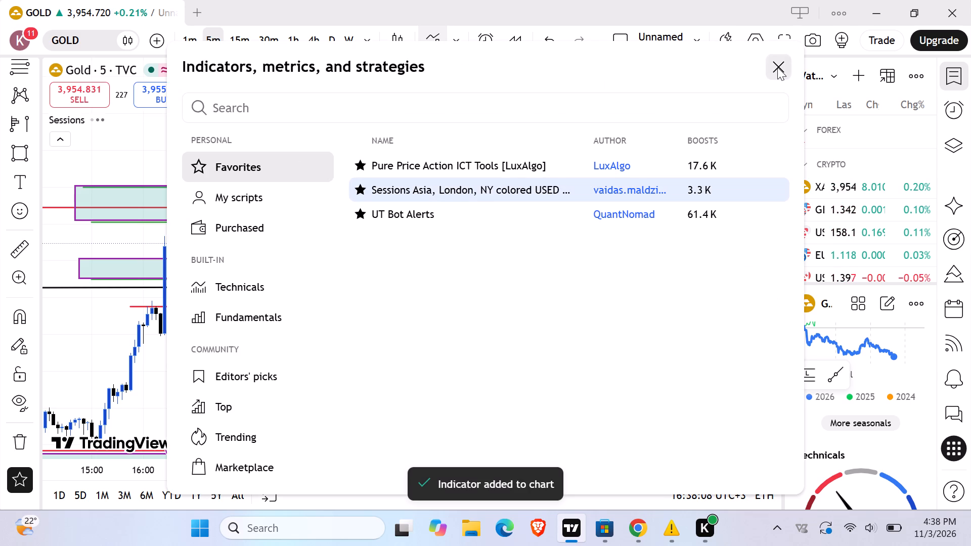
# Examine gold's 5-minute price action across the shaded trading sessions against the marked levels and zones.
pyautogui.scroll(-2, 411, 146)
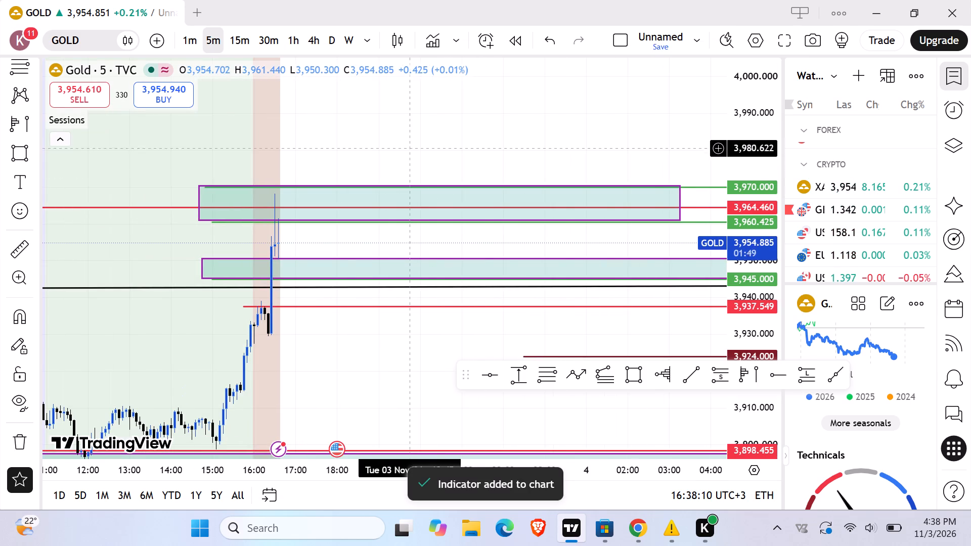
pyautogui.moveTo(387, 243); pyautogui.dragTo(401, 189)
pyautogui.scroll(-3, 431, 258)
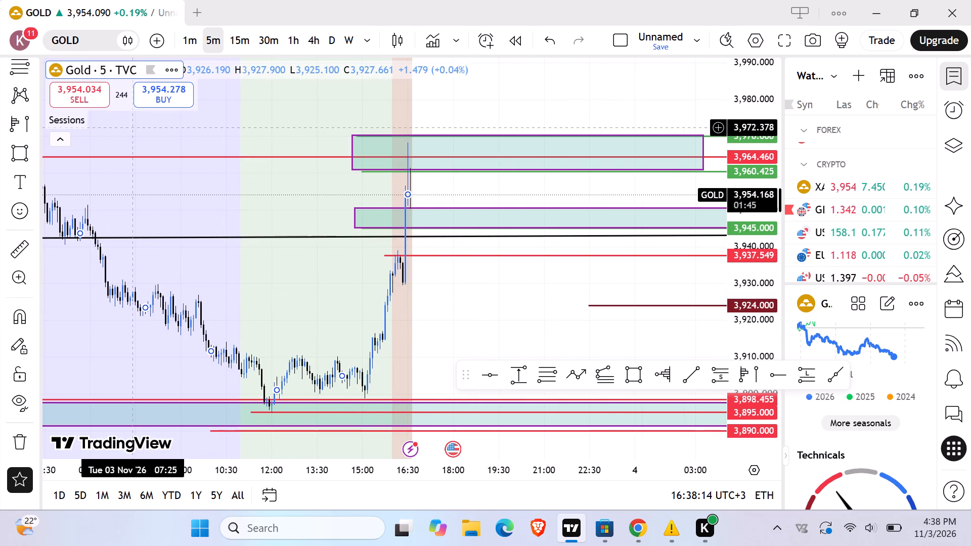
pyautogui.scroll(2, 426, 303)
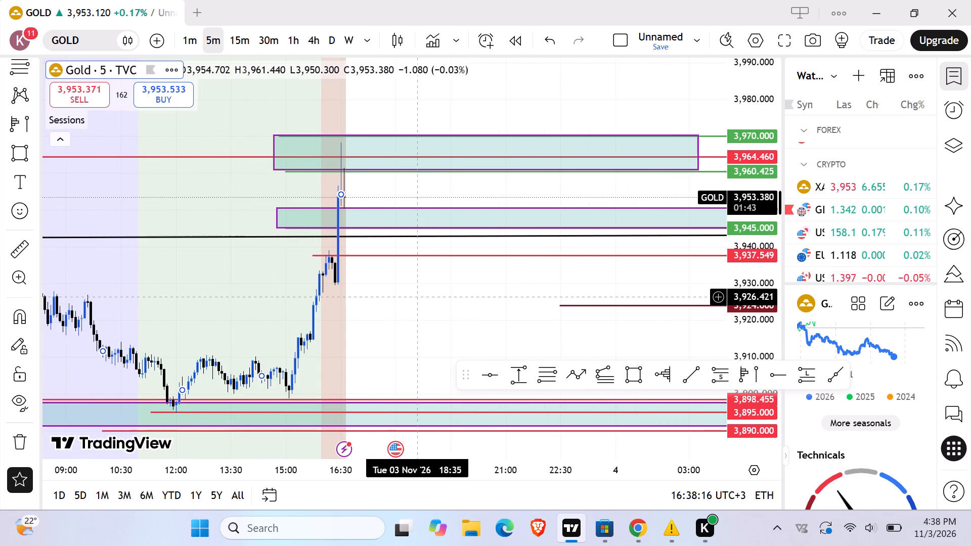
pyautogui.scroll(3, 392, 259)
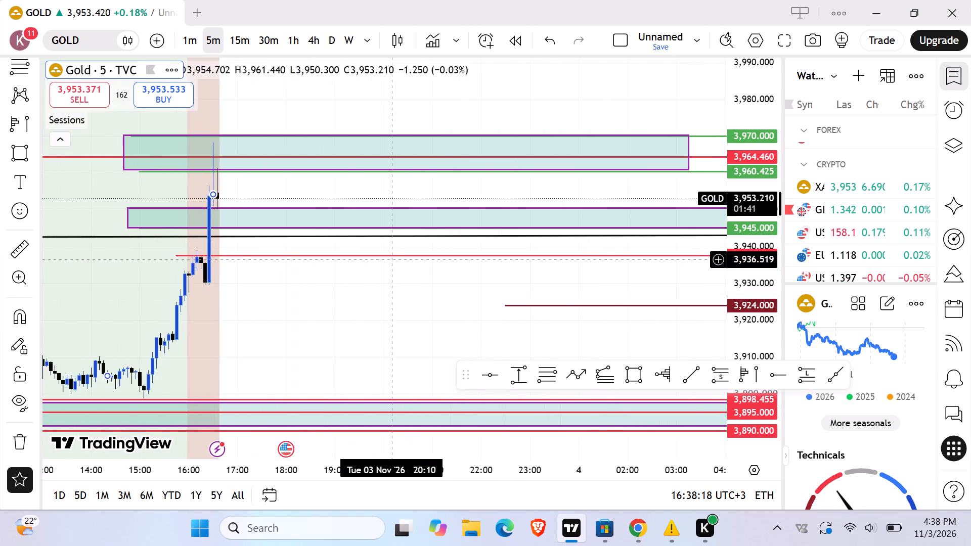
pyautogui.scroll(2, 392, 259)
pyautogui.moveTo(323, 291); pyautogui.dragTo(396, 308)
pyautogui.moveTo(379, 292); pyautogui.dragTo(418, 316)
pyautogui.moveTo(401, 310); pyautogui.dragTo(436, 340)
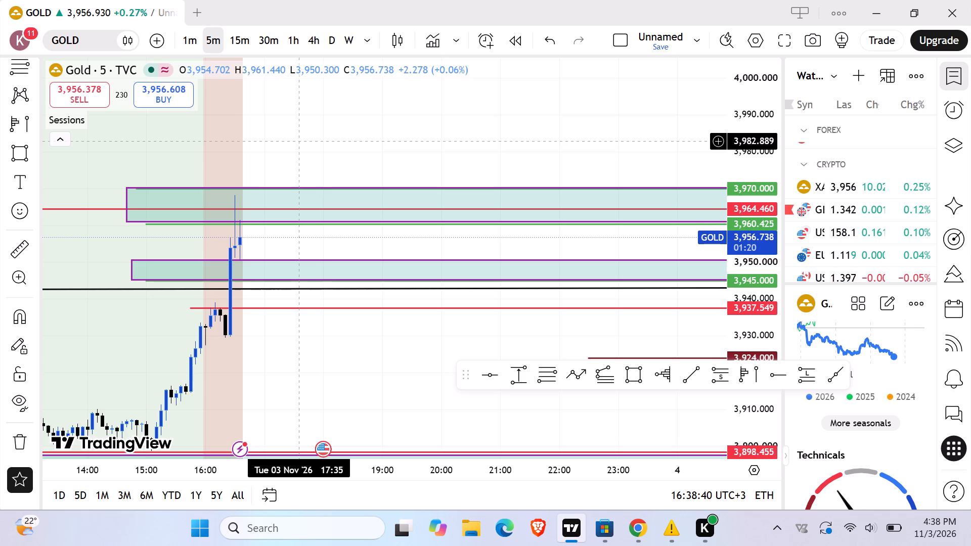
pyautogui.moveTo(286, 229); pyautogui.dragTo(329, 248)
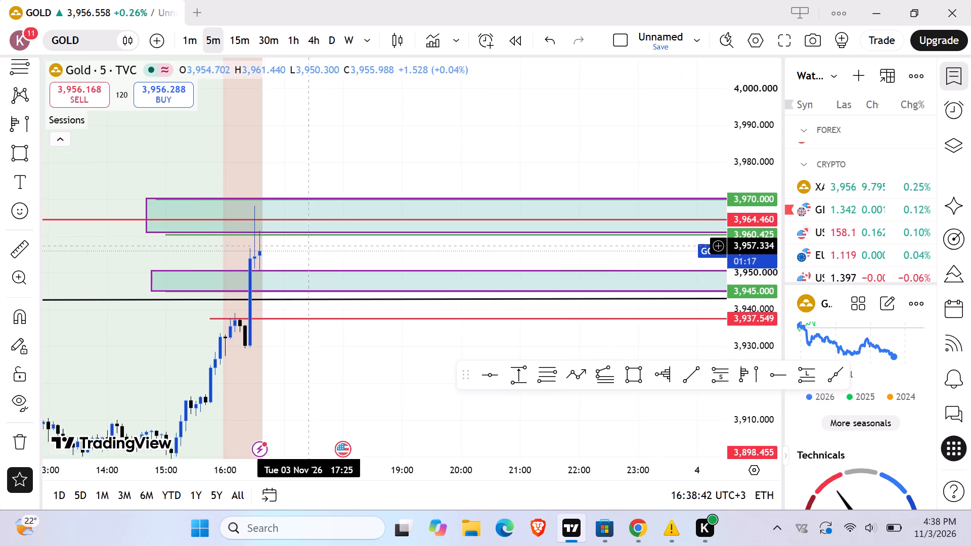
pyautogui.moveTo(329, 248); pyautogui.dragTo(377, 244)
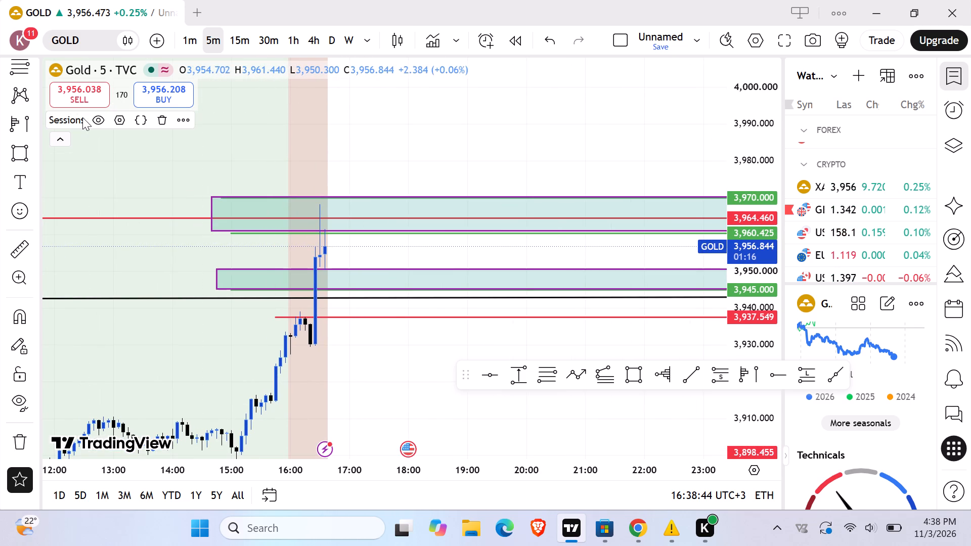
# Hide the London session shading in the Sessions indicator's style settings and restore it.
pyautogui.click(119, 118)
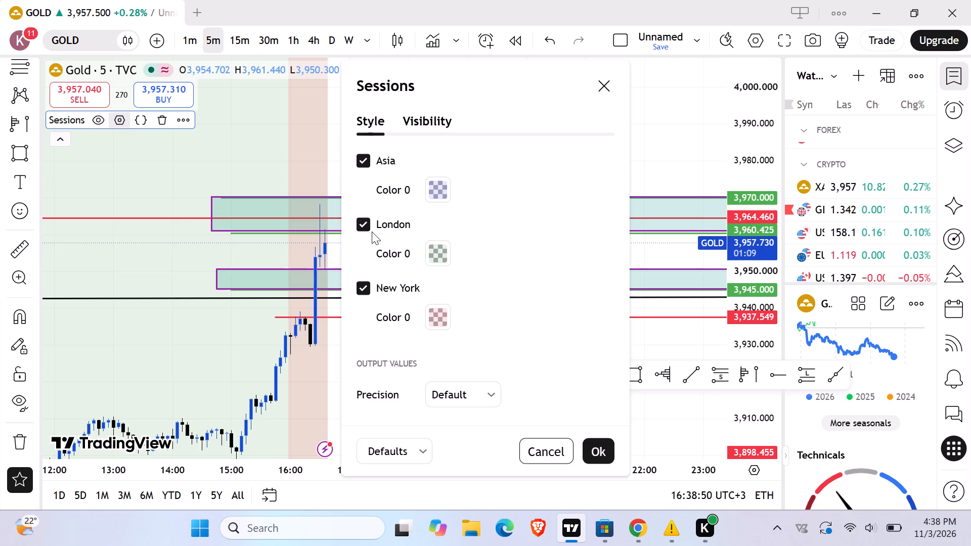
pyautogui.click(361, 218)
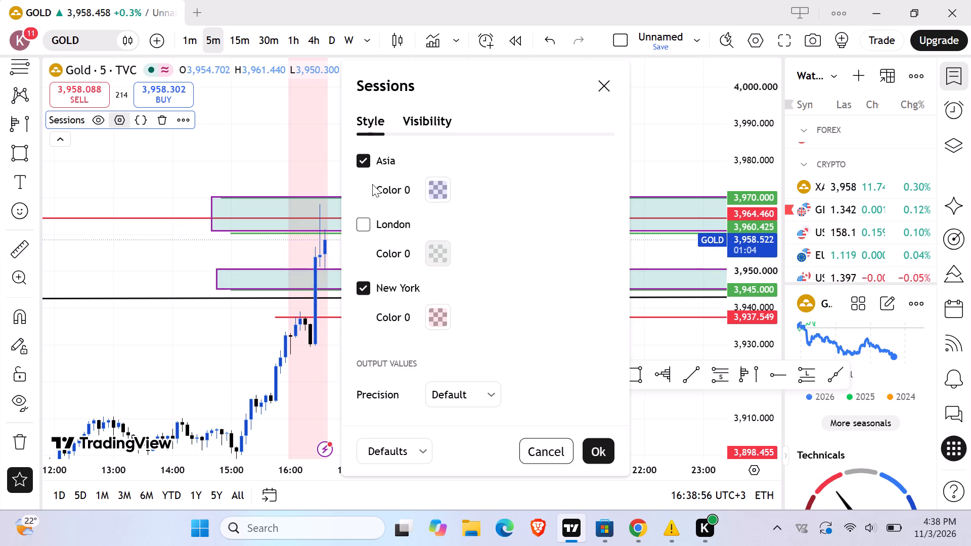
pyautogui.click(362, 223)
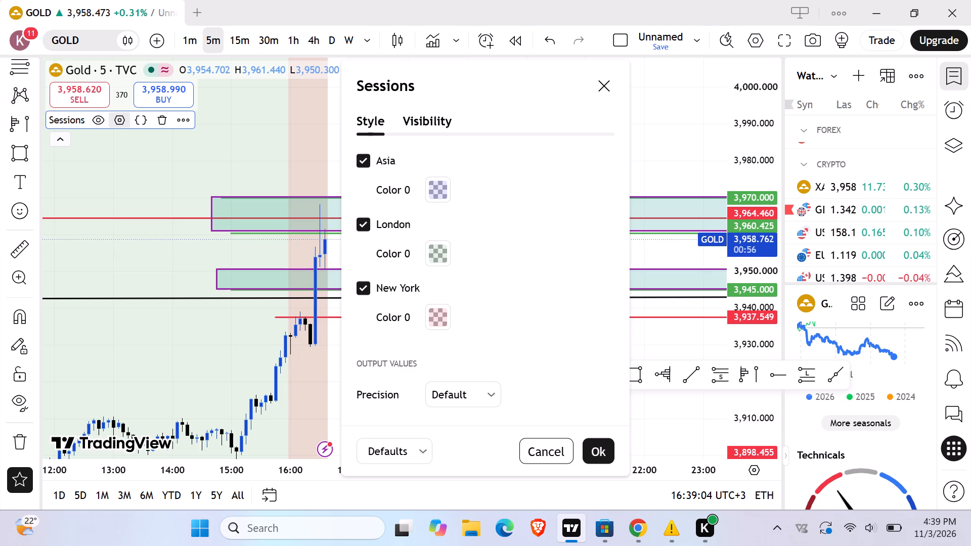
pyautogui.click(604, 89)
# Draw a trend line along the Asia-session decline, from the high near 3,964 at 03:20 to the low near 3,896 at 12:00.
pyautogui.scroll(-7, 594, 147)
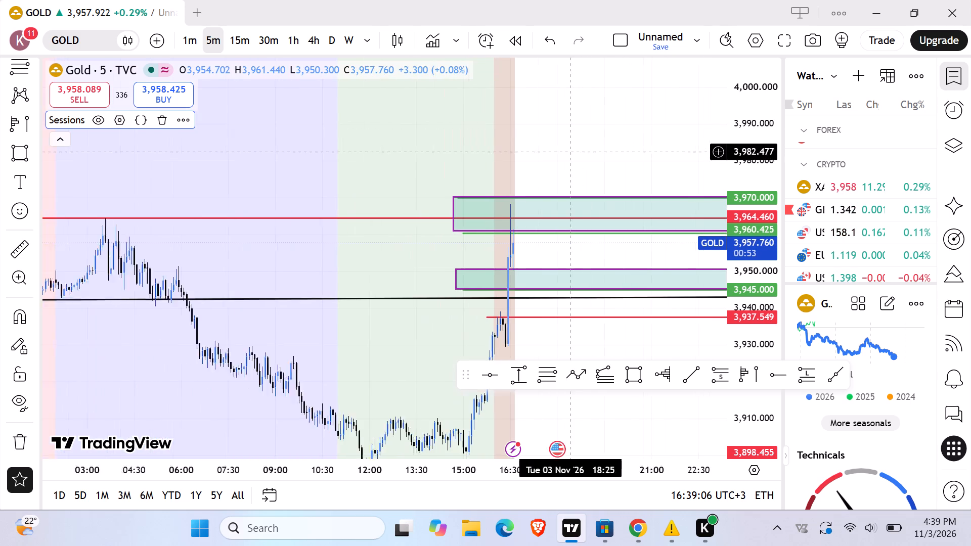
pyautogui.scroll(-2, 571, 153)
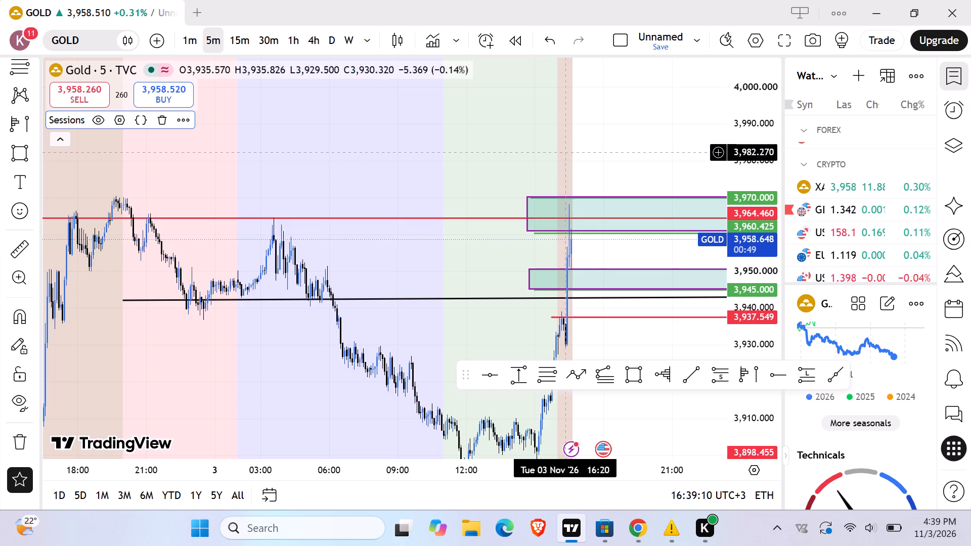
pyautogui.moveTo(655, 168); pyautogui.dragTo(604, 119)
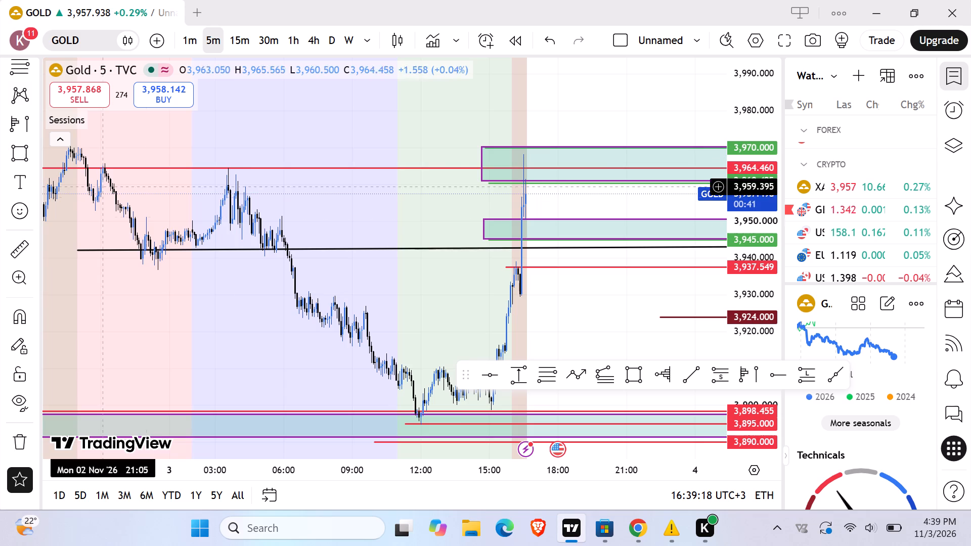
pyautogui.click(691, 378)
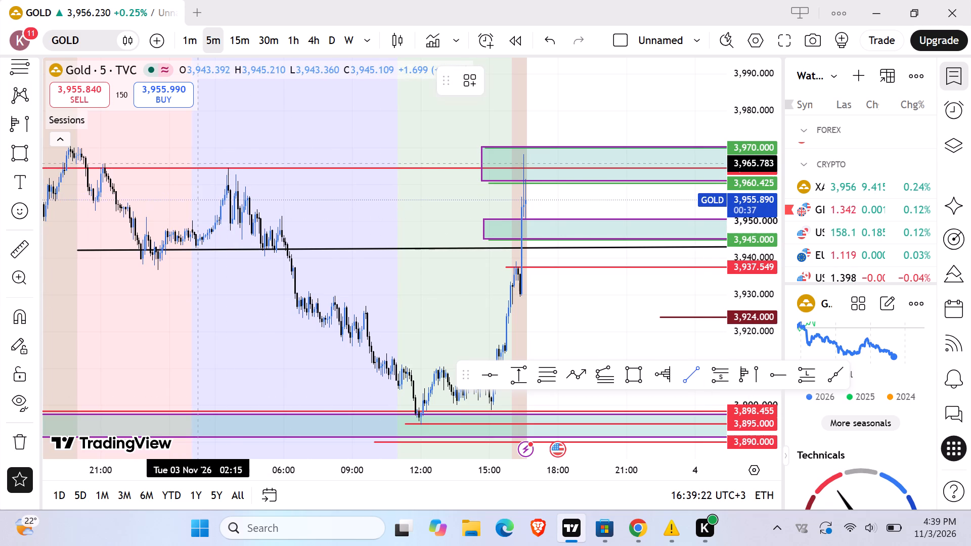
pyautogui.click(224, 169)
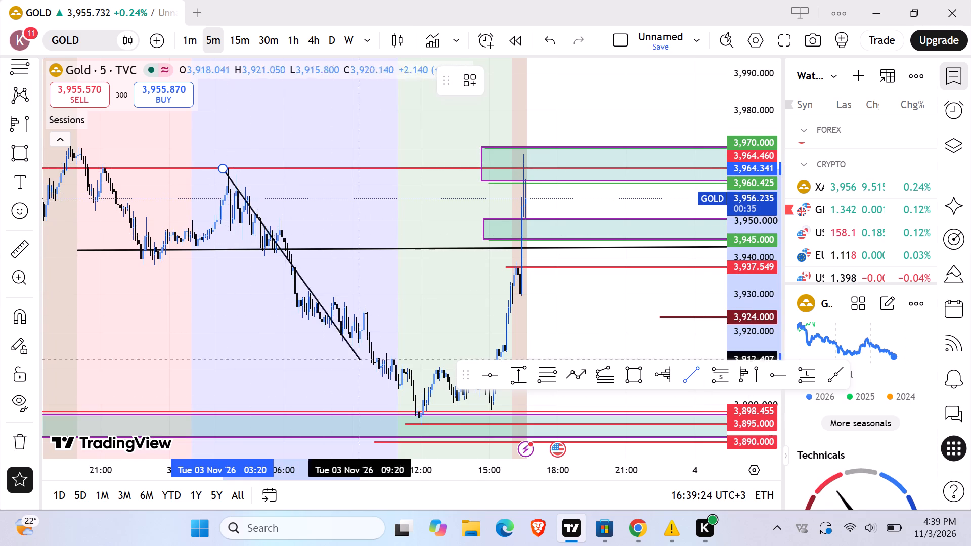
pyautogui.click(421, 421)
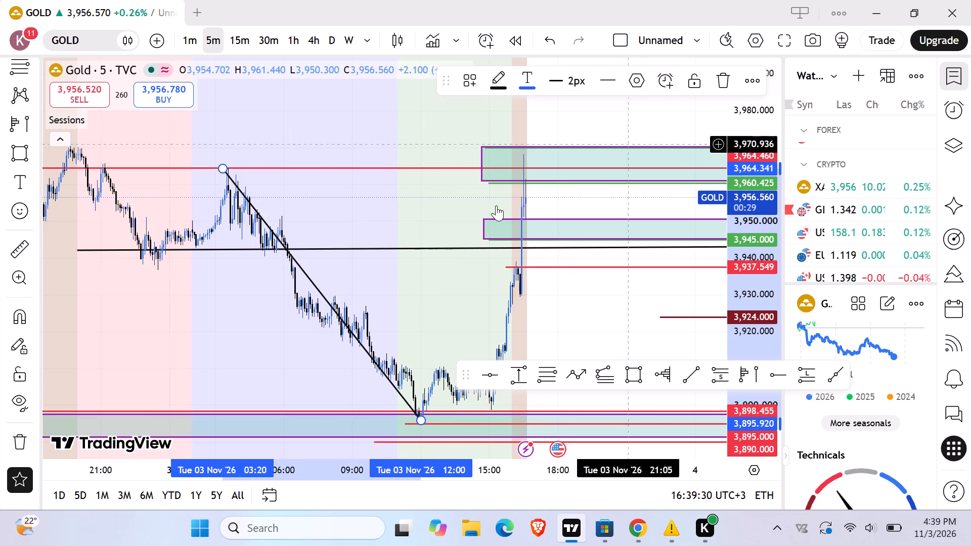
# Draw a rectangle over the London-session consolidation, from about 3,911 to 3,904, spanning 11:00 to about 16:25.
pyautogui.moveTo(588, 311); pyautogui.dragTo(543, 253)
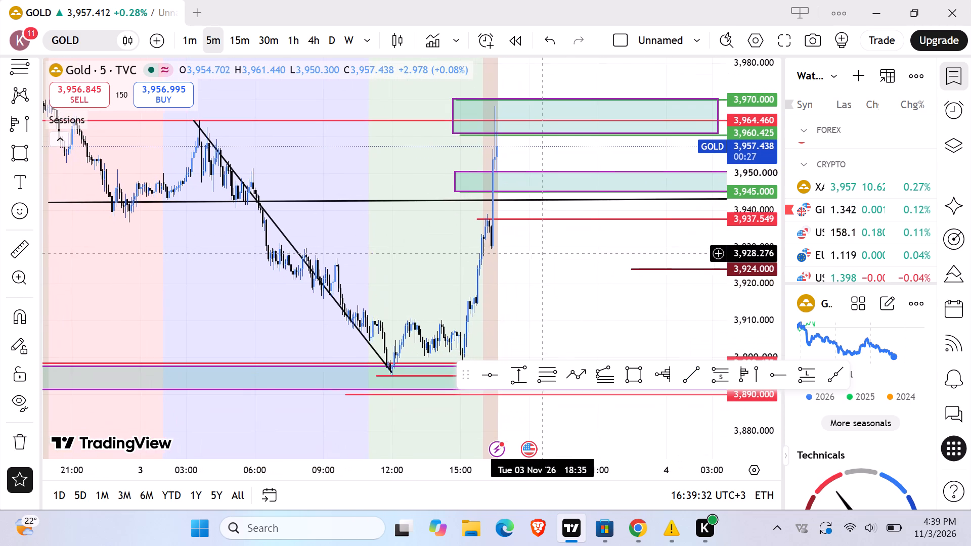
pyautogui.click(631, 370)
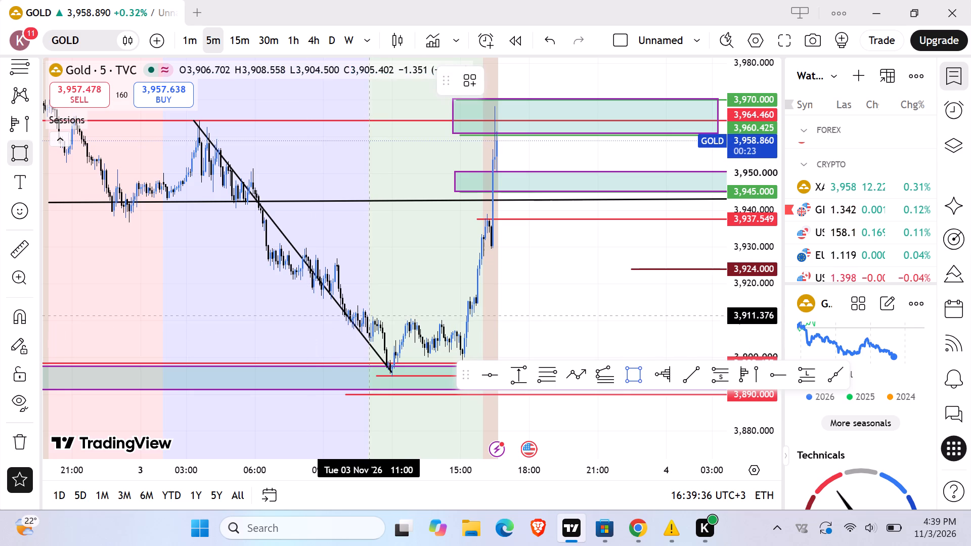
pyautogui.click(370, 317)
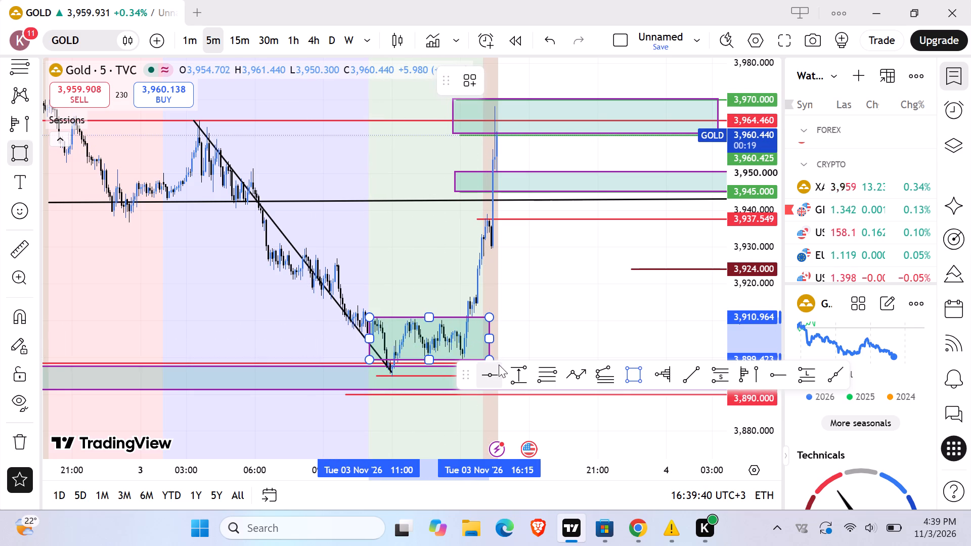
pyautogui.click(492, 343)
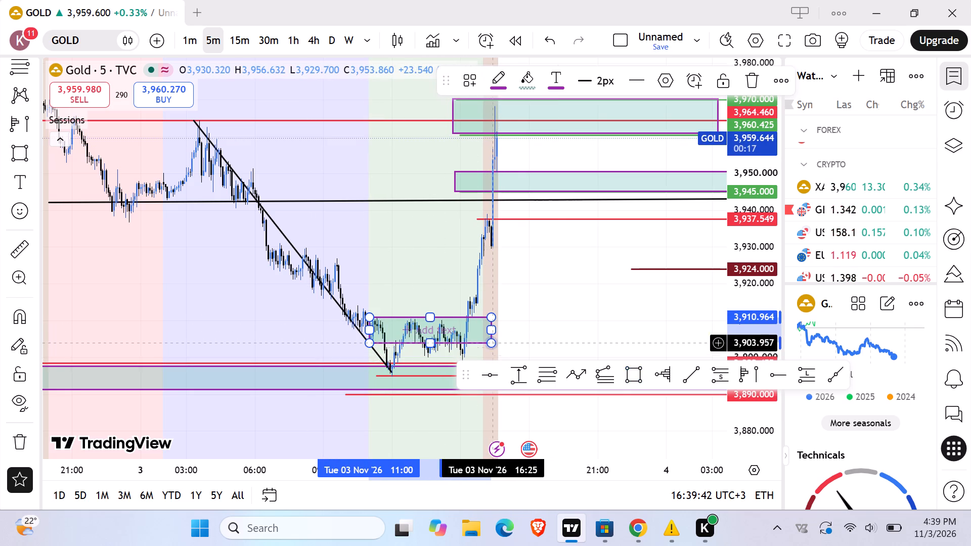
# Extend the London-session consolidation rectangle down to about 3,895.5 and out to 18:10, moving the floating drawing toolbar clear of it.
pyautogui.moveTo(465, 378); pyautogui.dragTo(467, 380)
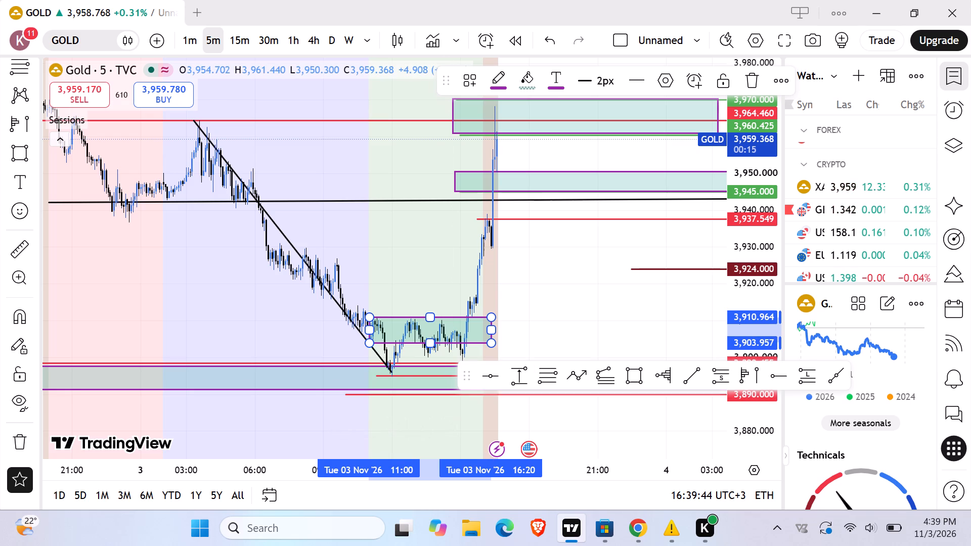
pyautogui.moveTo(467, 380); pyautogui.dragTo(599, 152)
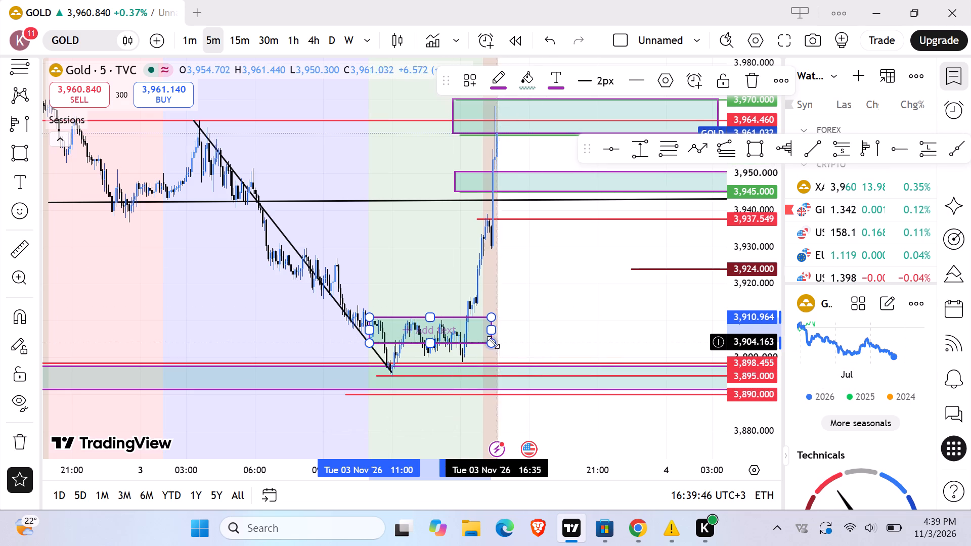
pyautogui.moveTo(494, 344); pyautogui.dragTo(522, 370)
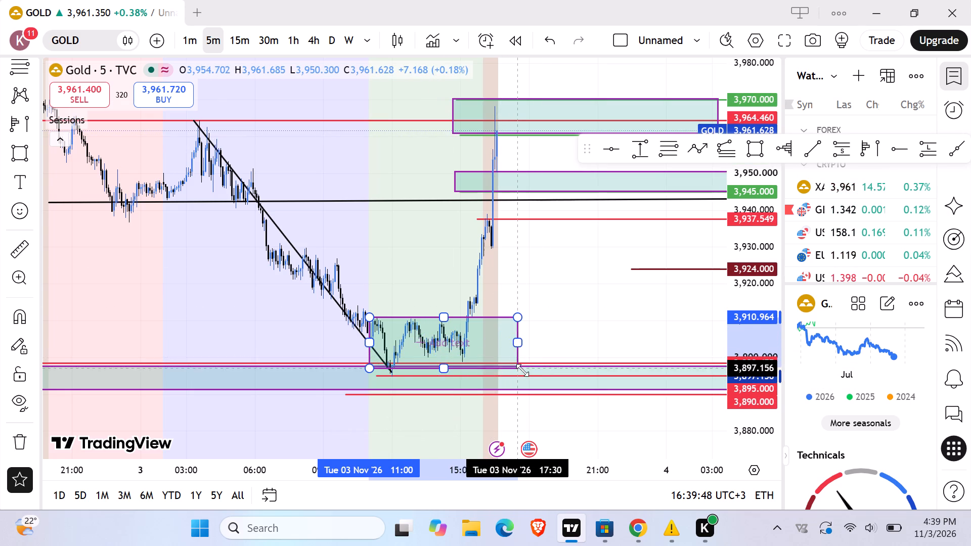
pyautogui.moveTo(522, 370); pyautogui.dragTo(534, 374)
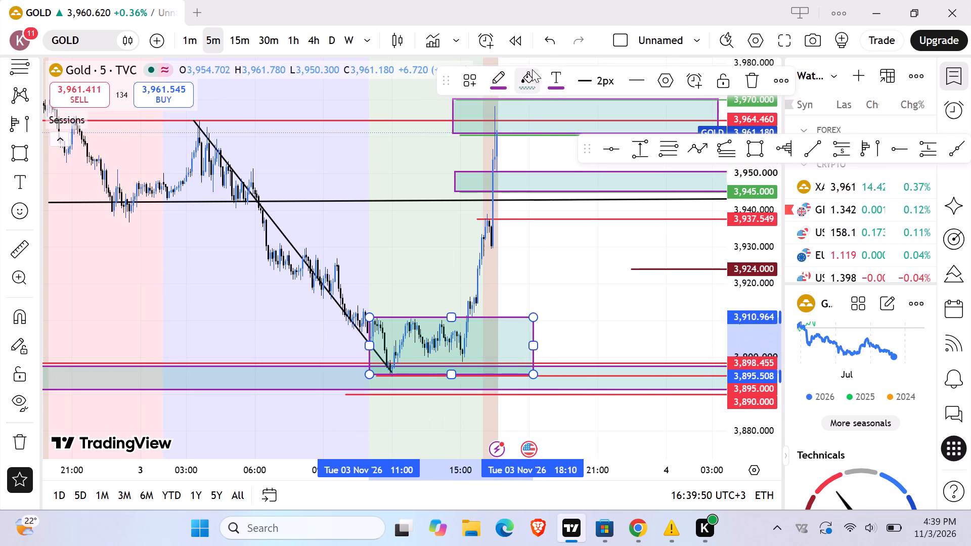
# Change the London-session consolidation rectangle's fill colour to dark grey.
pyautogui.click(529, 80)
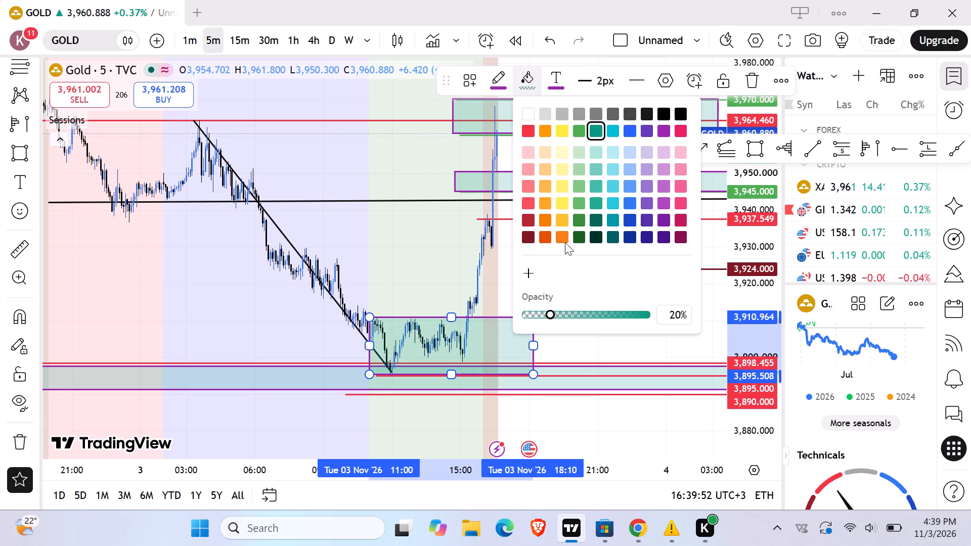
pyautogui.click(645, 111)
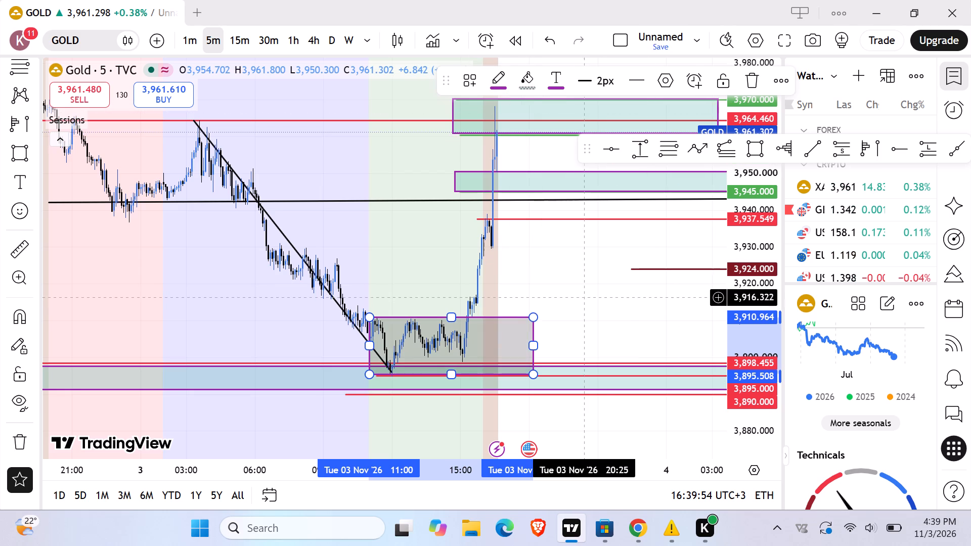
pyautogui.click(584, 297)
# Switch gold to the 1-minute timeframe and examine the price action since 16:00 against the marked levels and zones.
pyautogui.moveTo(585, 300); pyautogui.dragTo(601, 355)
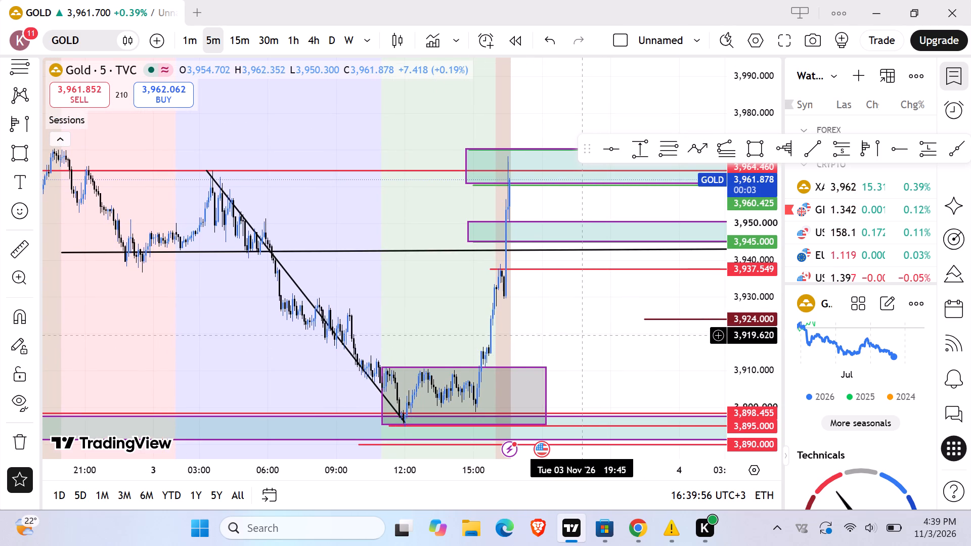
pyautogui.scroll(7, 575, 328)
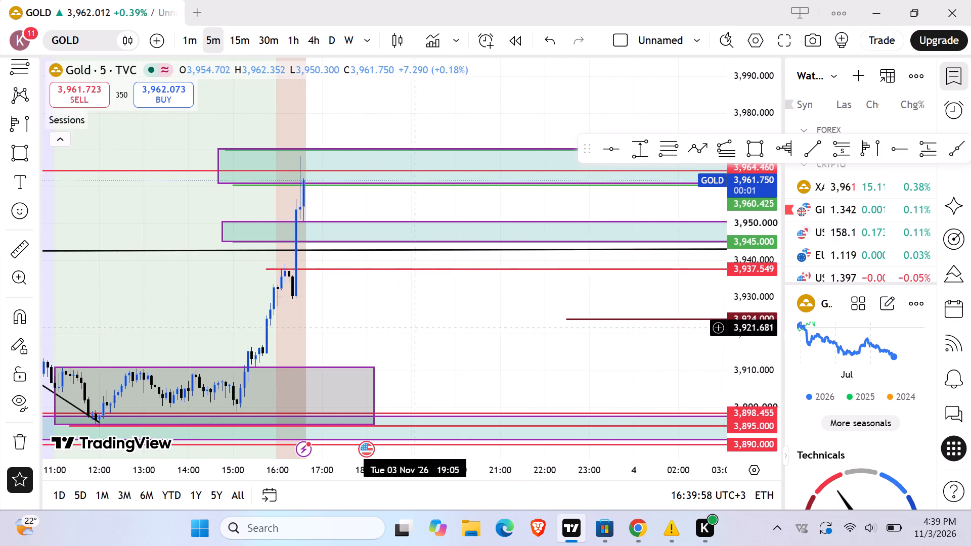
pyautogui.moveTo(415, 329); pyautogui.dragTo(467, 393)
pyautogui.click(192, 40)
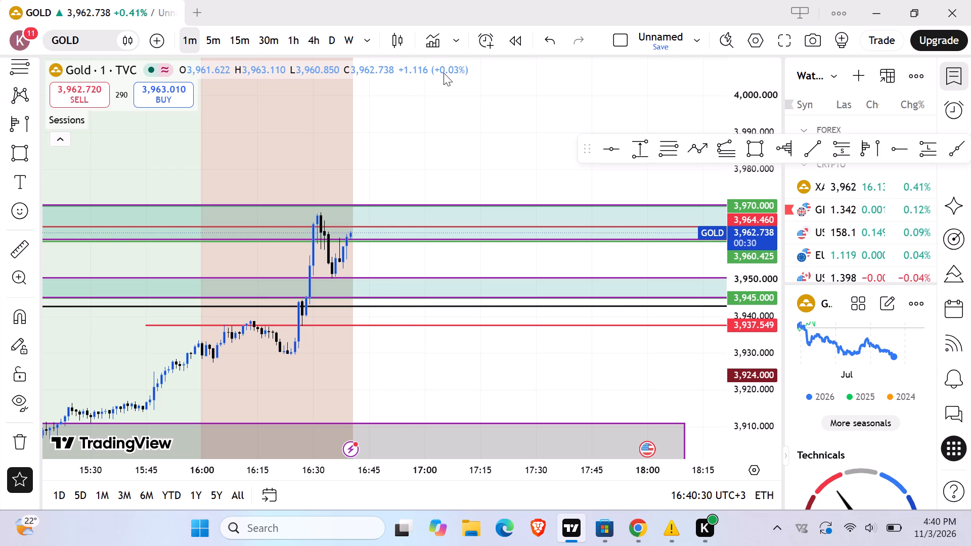
pyautogui.scroll(1, 428, 155)
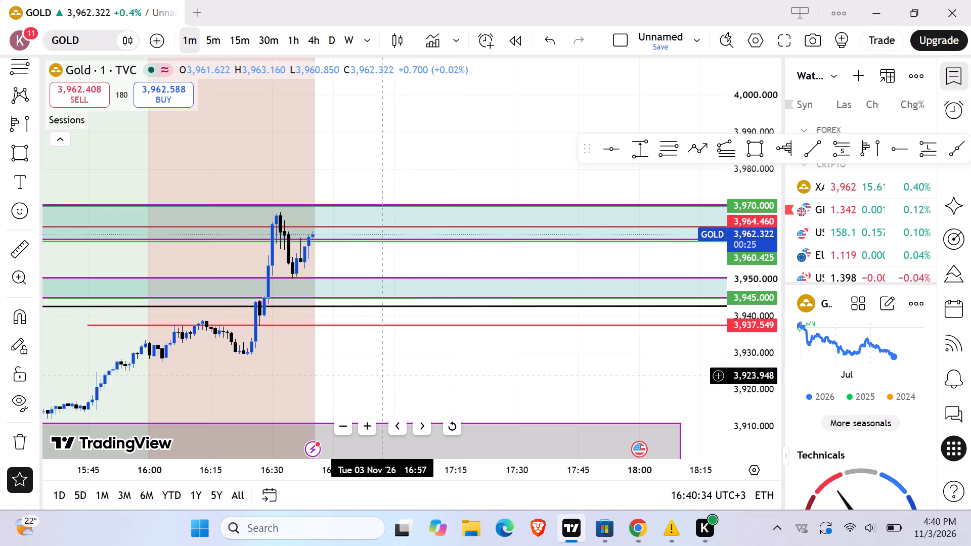
pyautogui.scroll(-1, 375, 371)
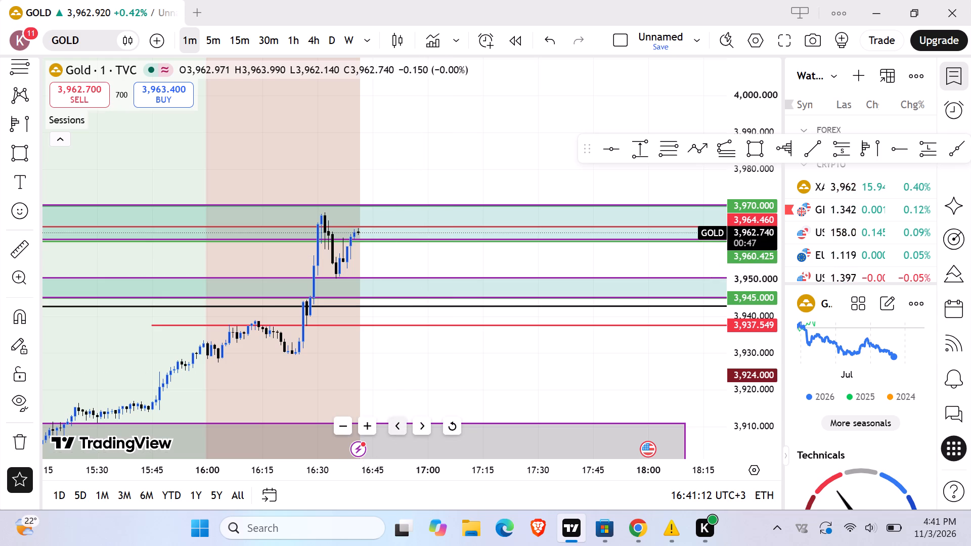
pyautogui.moveTo(427, 377); pyautogui.dragTo(480, 420)
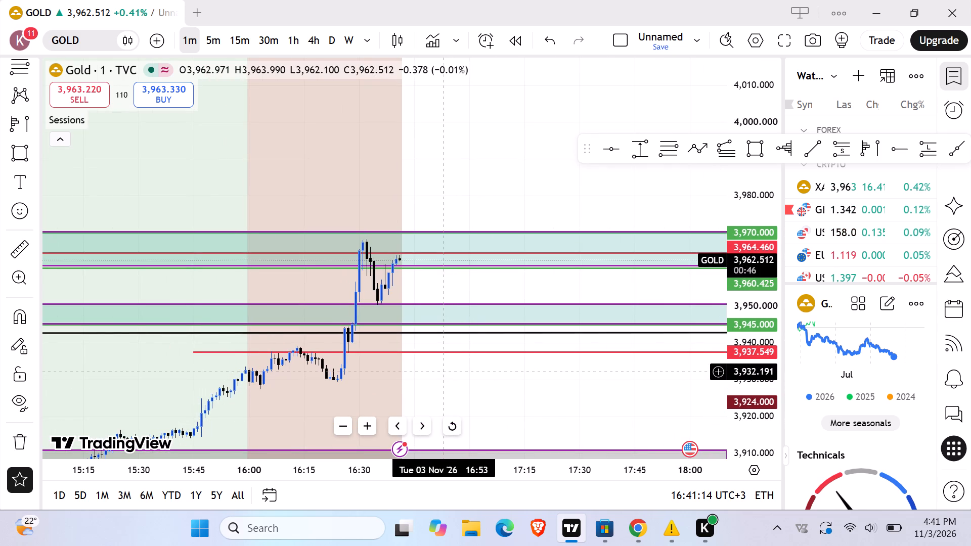
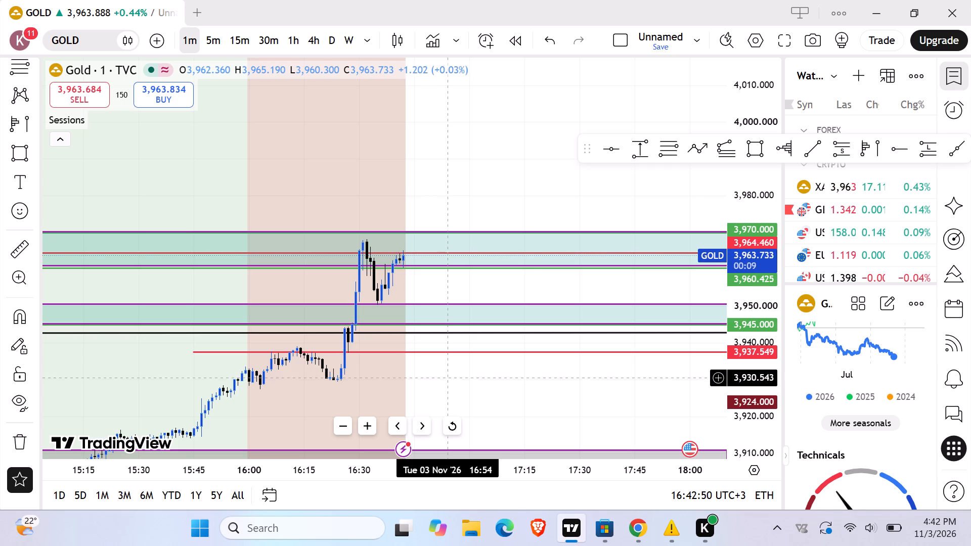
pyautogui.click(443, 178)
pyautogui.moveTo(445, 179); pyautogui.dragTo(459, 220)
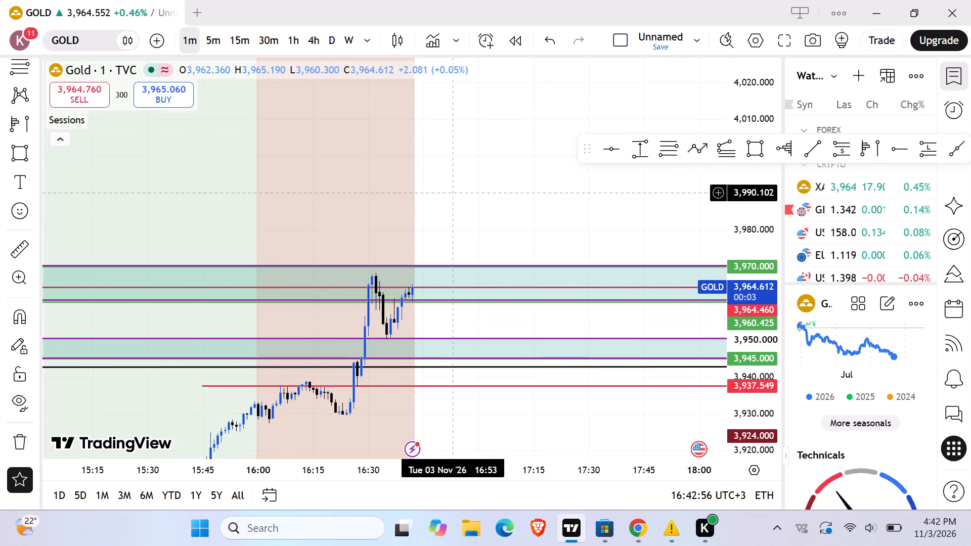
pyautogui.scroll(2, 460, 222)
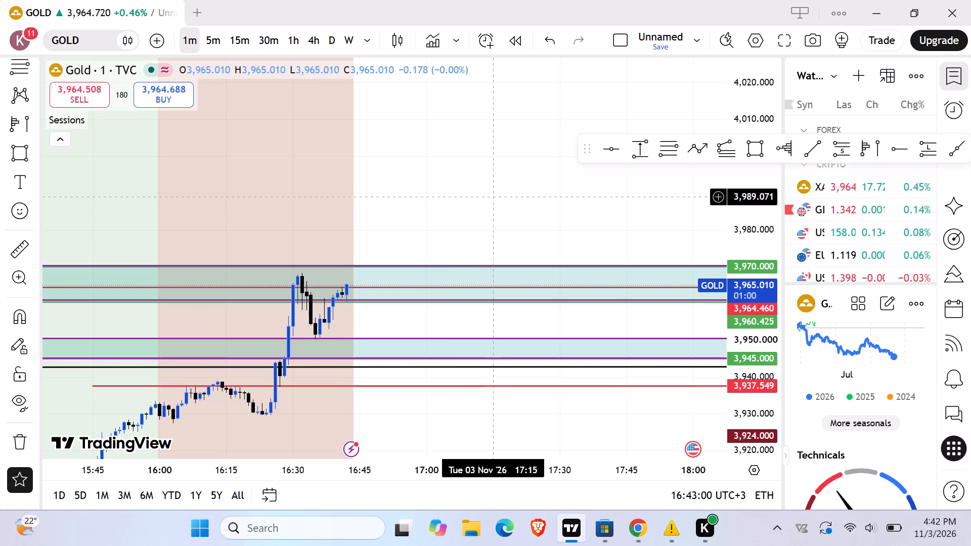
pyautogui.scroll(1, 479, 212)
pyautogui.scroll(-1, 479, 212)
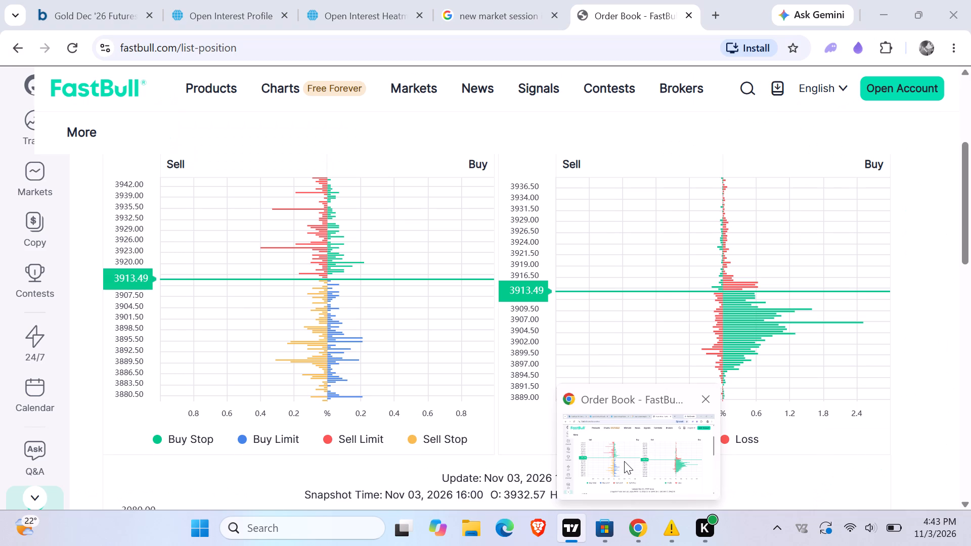
# Switch to Chrome, check FastBull's gold order book, and examine open interest and volume by strike on CME's Open Interest Profile.
pyautogui.click(623, 462)
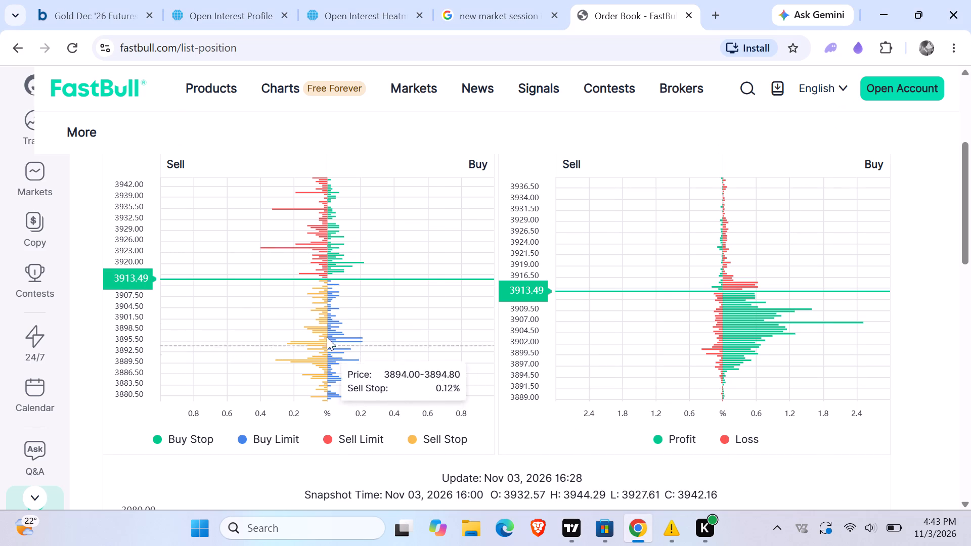
pyautogui.click(258, 4)
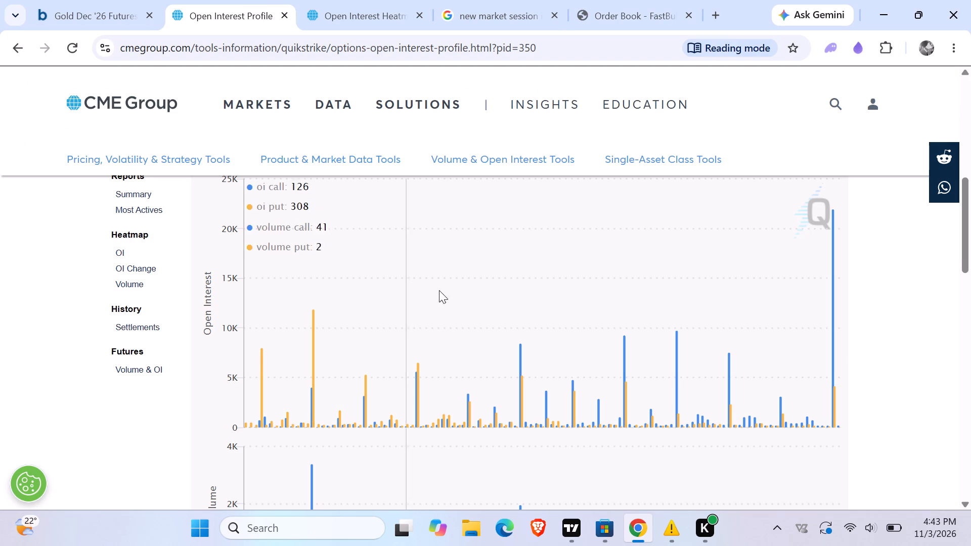
pyautogui.scroll(-9, 546, 309)
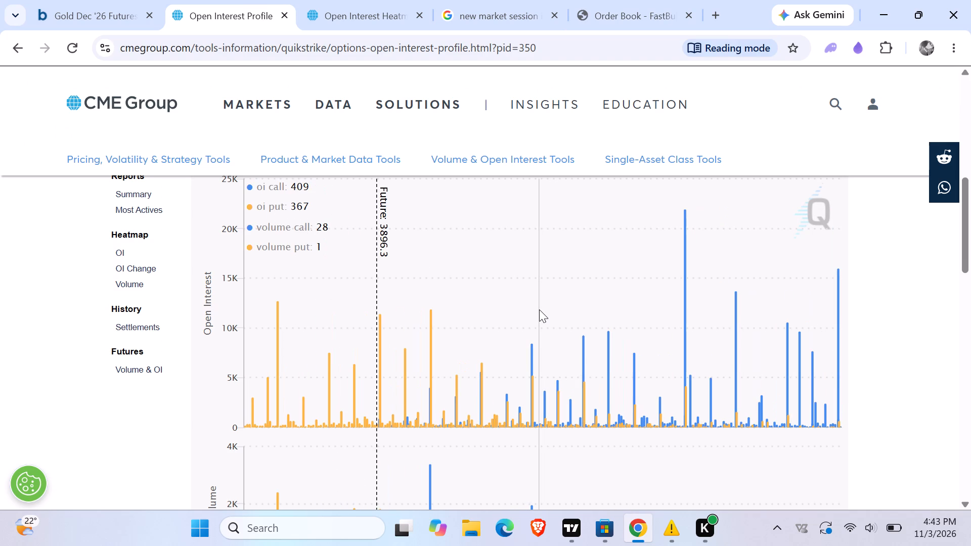
pyautogui.scroll(-2, 539, 309)
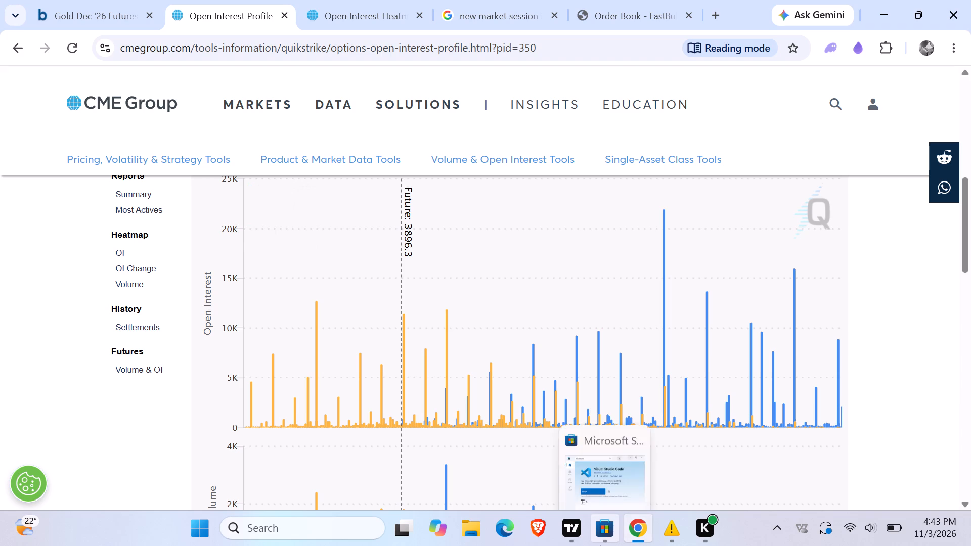
pyautogui.click(575, 532)
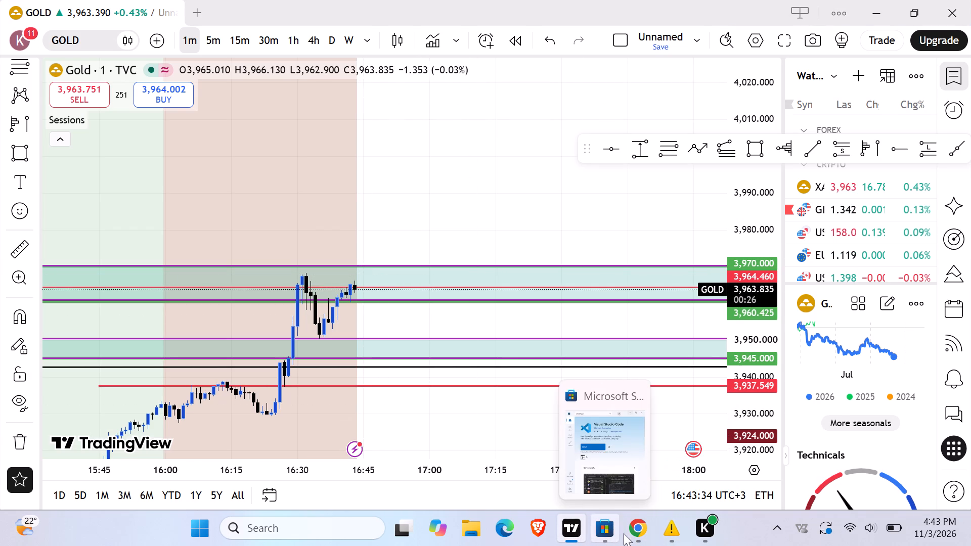
pyautogui.click(638, 522)
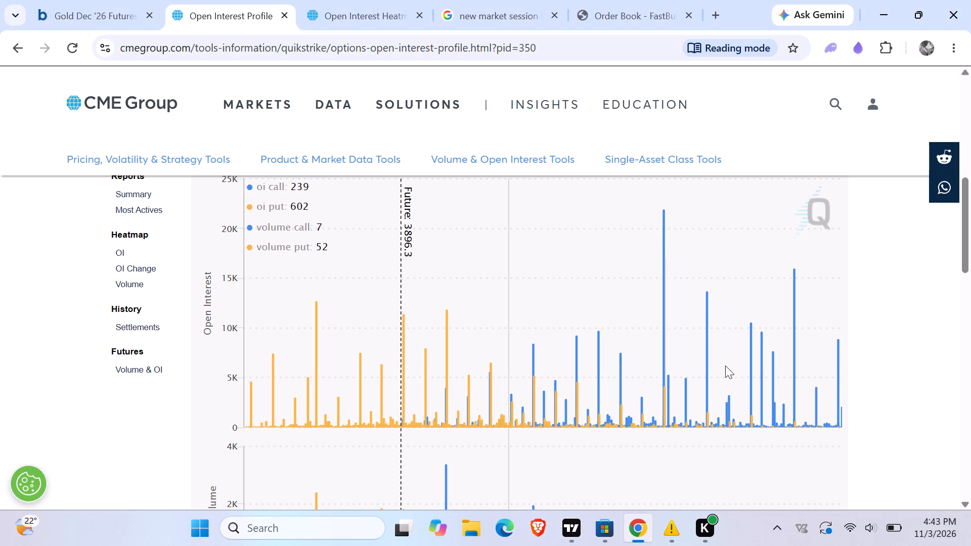
pyautogui.scroll(-4, 928, 336)
pyautogui.scroll(2, 918, 339)
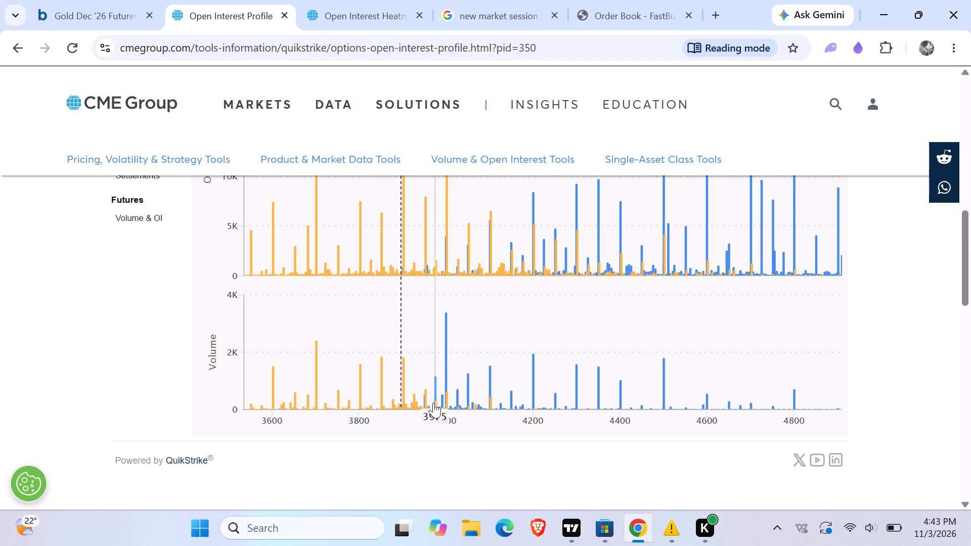
pyautogui.scroll(1, 433, 402)
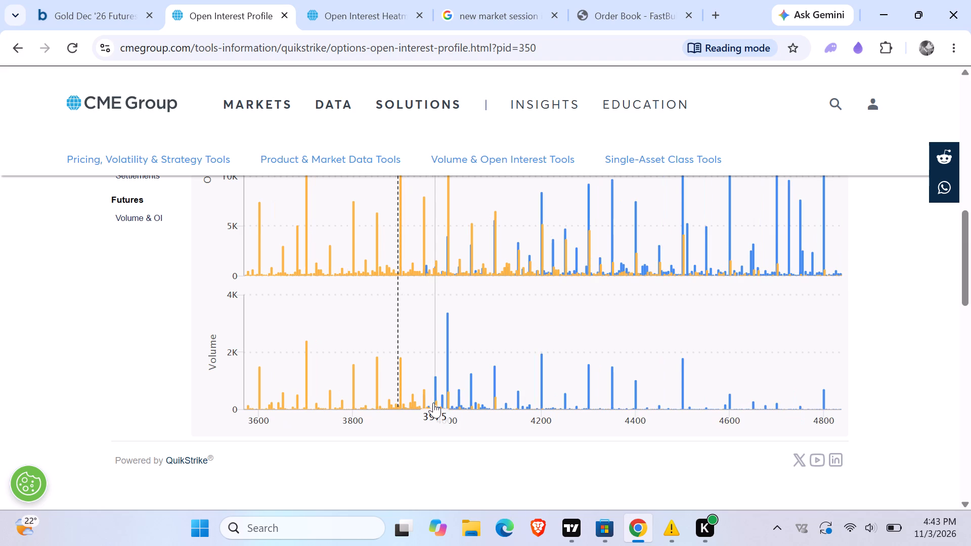
pyautogui.scroll(1, 873, 327)
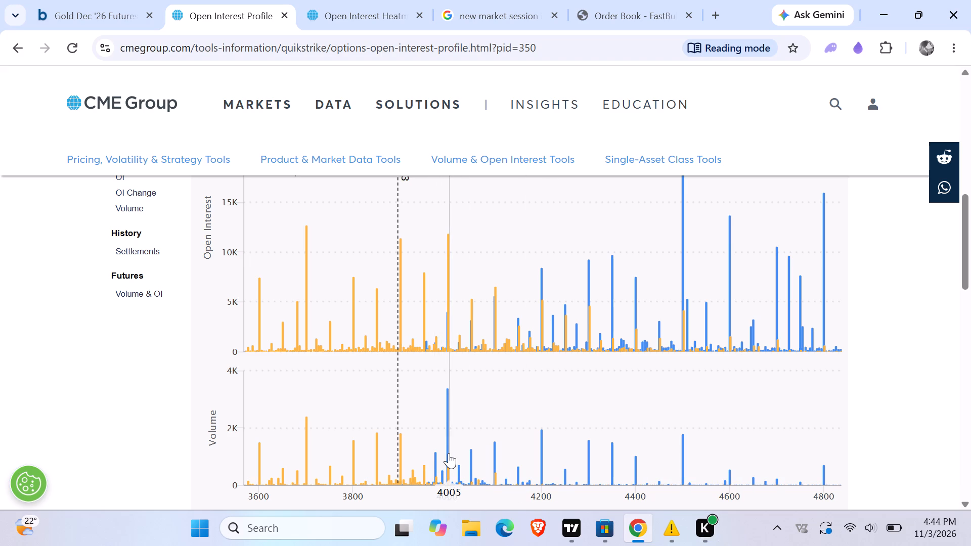
pyautogui.scroll(1, 449, 453)
pyautogui.scroll(1, 916, 353)
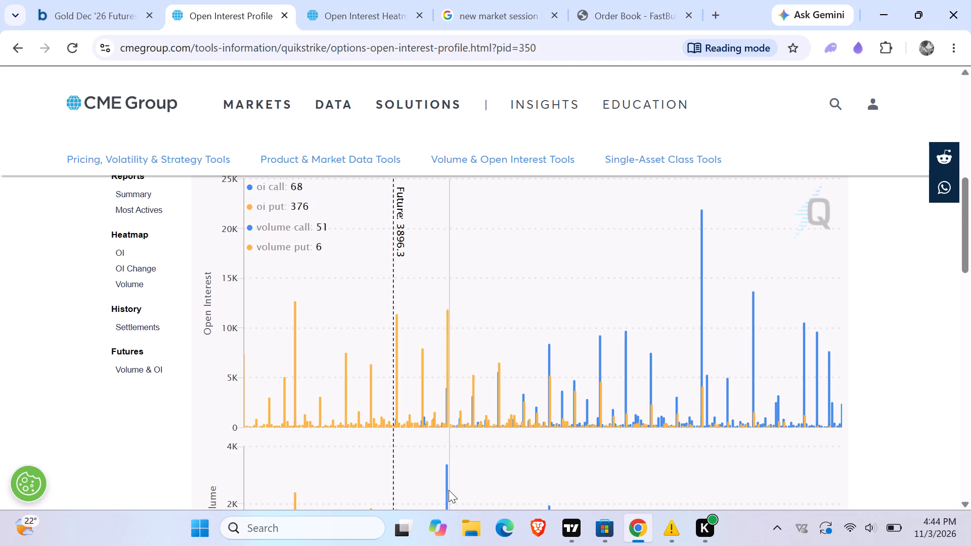
# Switch to TradingView and draw a horizontal ray on the 1-minute gold chart at about 3,998.55, starting around 16:33.
pyautogui.click(577, 533)
pyautogui.moveTo(601, 422); pyautogui.dragTo(612, 449)
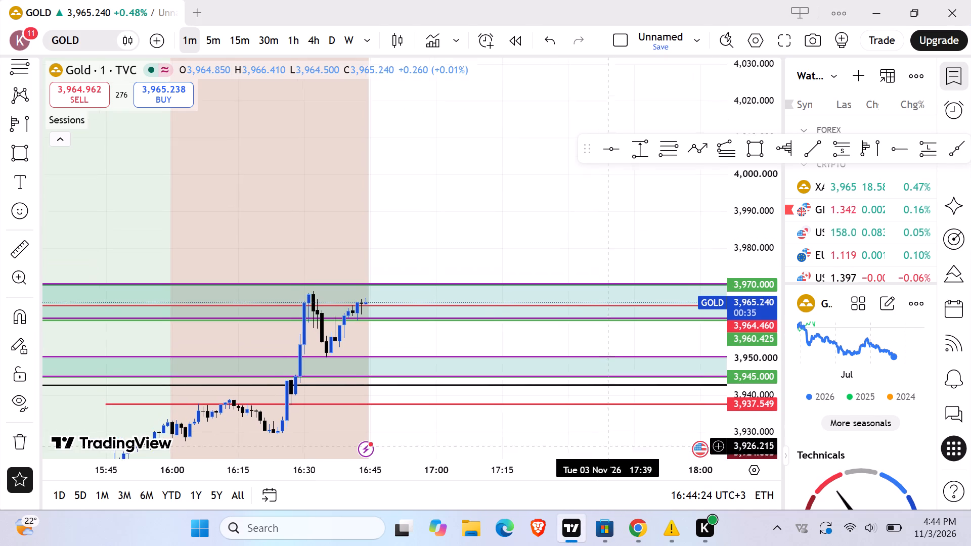
pyautogui.moveTo(612, 449); pyautogui.dragTo(613, 451)
pyautogui.moveTo(614, 244); pyautogui.dragTo(614, 264)
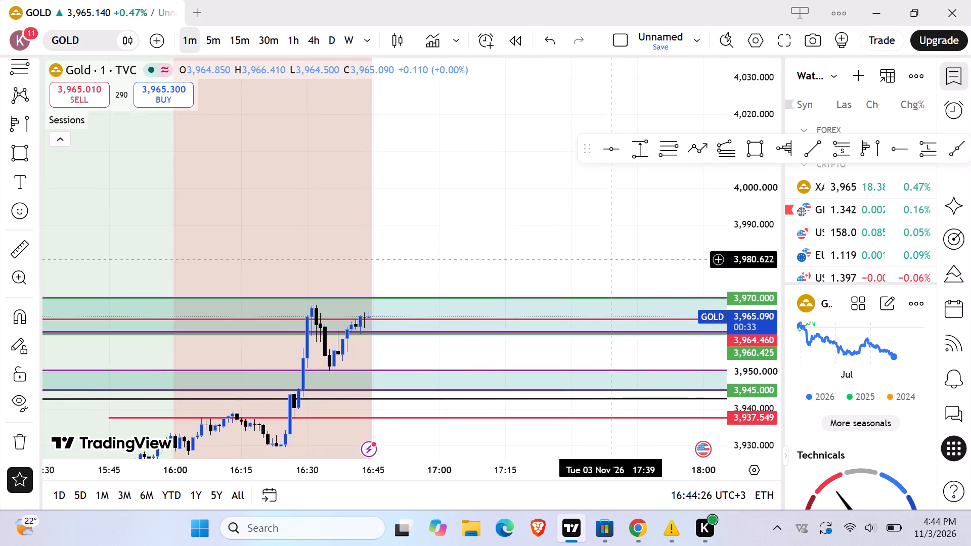
pyautogui.moveTo(614, 264); pyautogui.dragTo(617, 268)
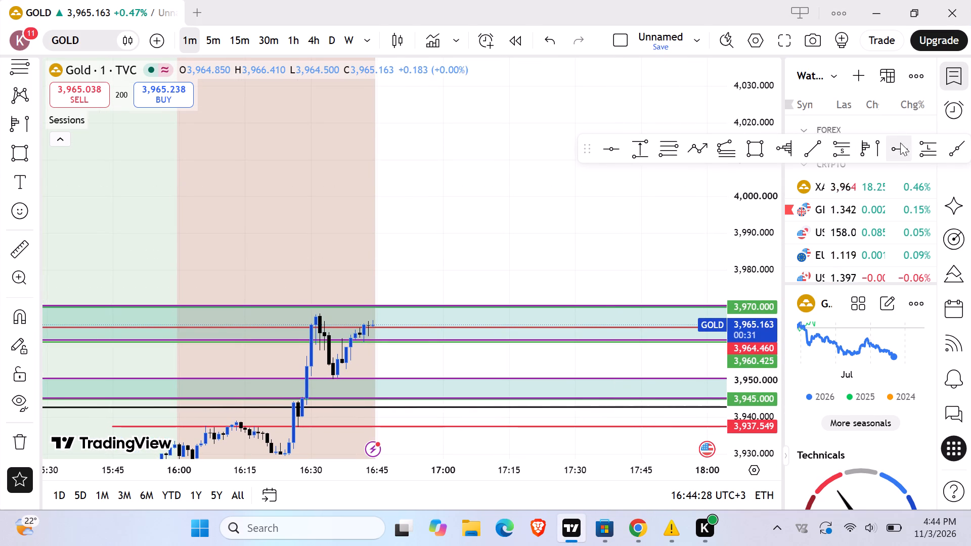
pyautogui.click(896, 149)
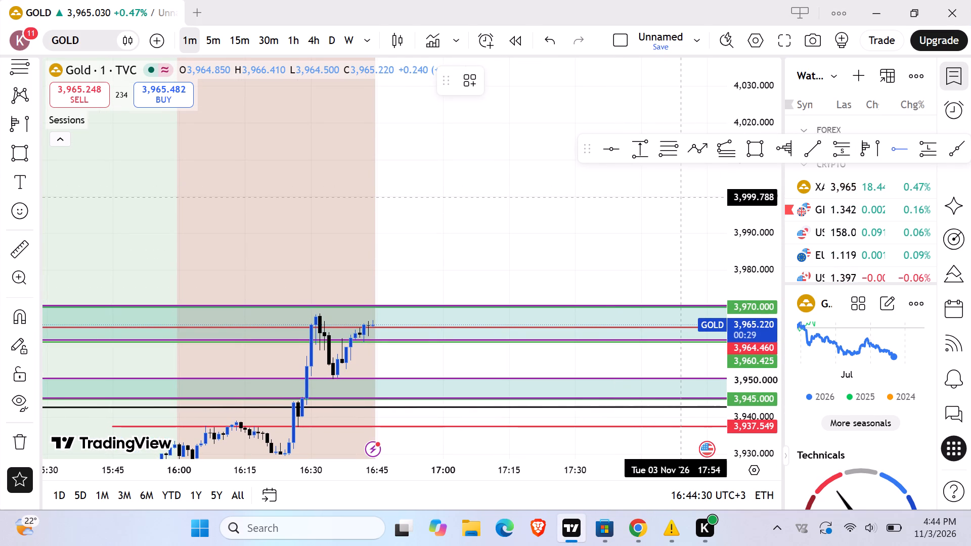
pyautogui.click(681, 197)
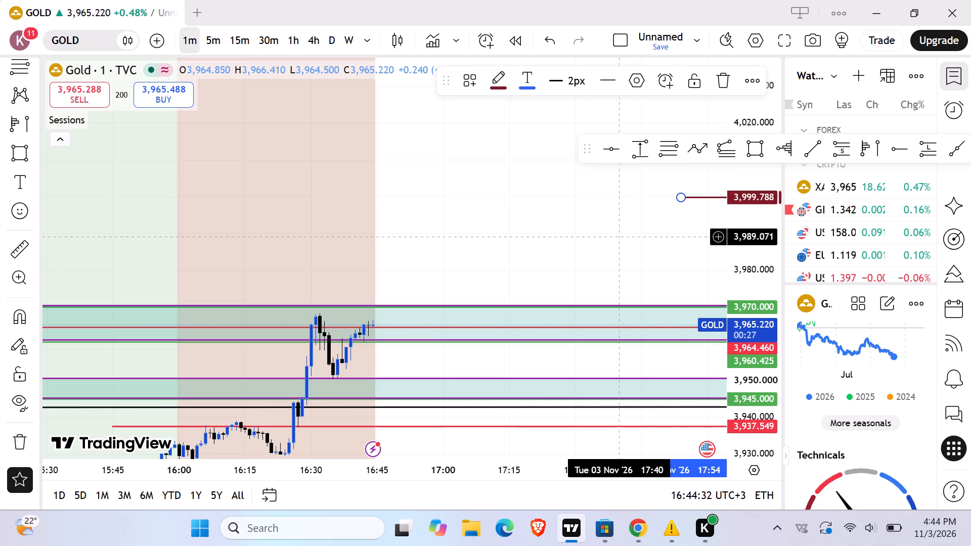
pyautogui.moveTo(679, 196); pyautogui.dragTo(359, 222)
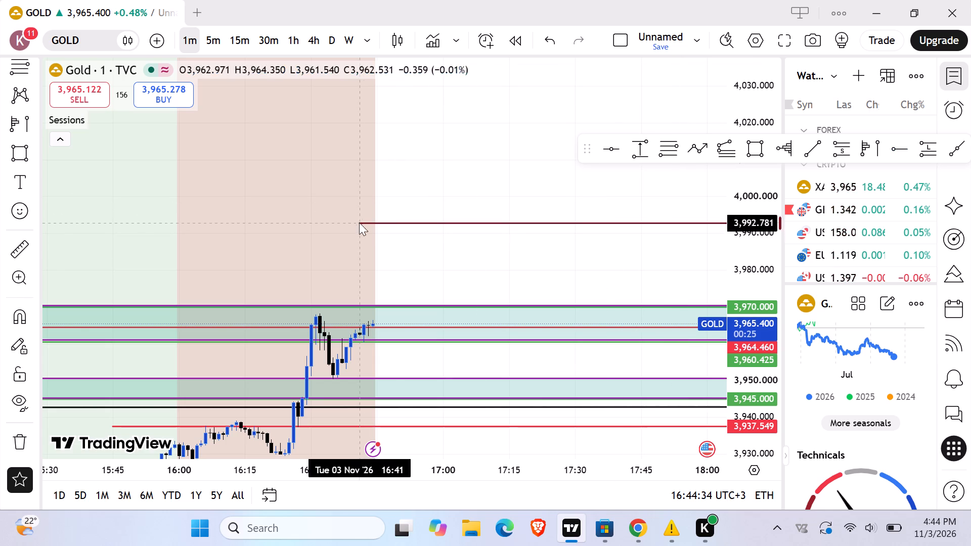
pyautogui.moveTo(359, 222); pyautogui.dragTo(325, 202)
pyautogui.click(324, 200)
pyautogui.click(324, 200)
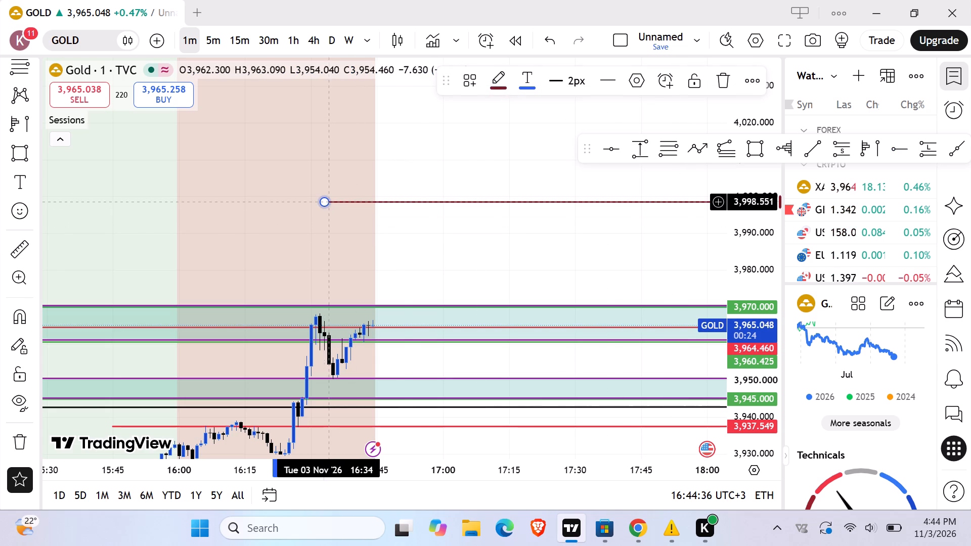
pyautogui.click(425, 252)
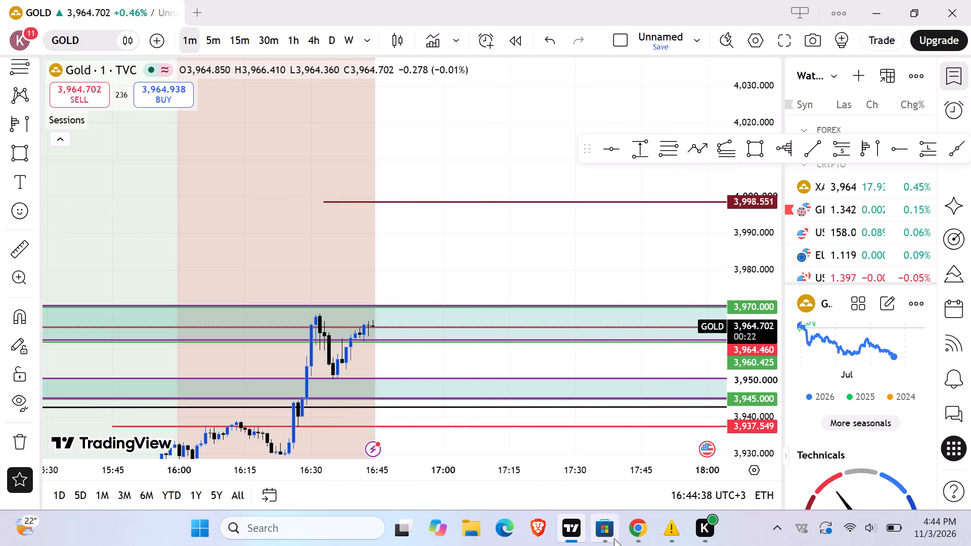
# Switch to Chrome and examine CME's gold open interest and volume bars at the strikes around the future price and 4000.
pyautogui.click(635, 451)
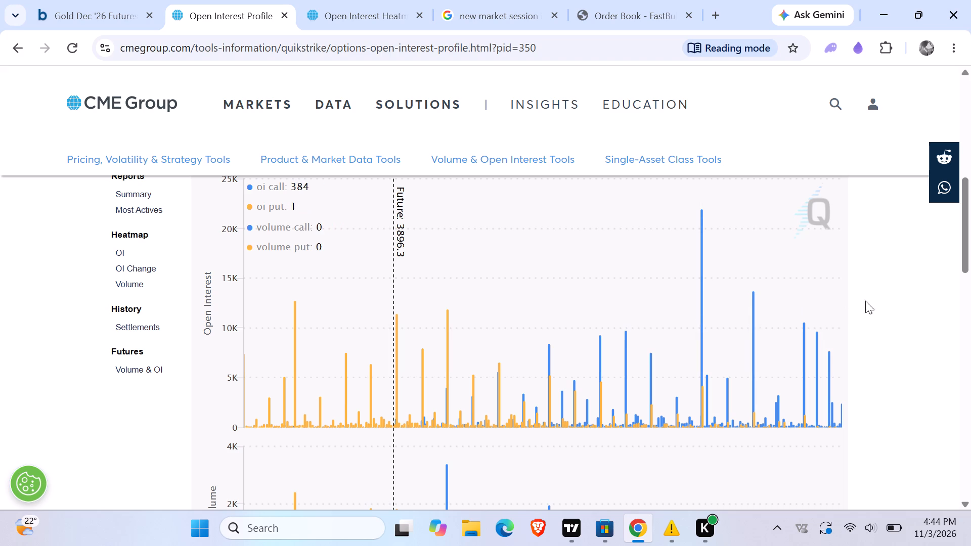
pyautogui.scroll(-2, 875, 316)
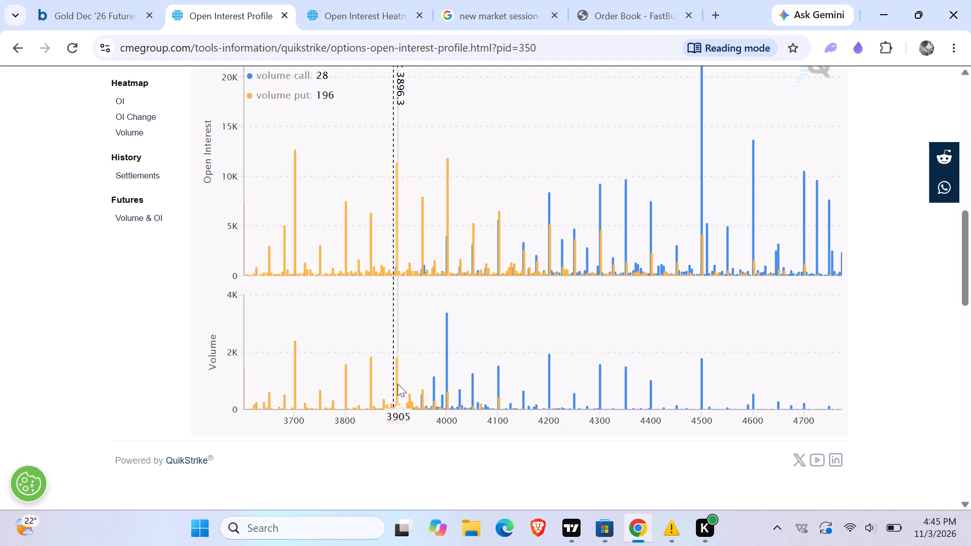
pyautogui.scroll(-1, 398, 384)
pyautogui.scroll(-2, 875, 315)
pyautogui.scroll(3, 869, 321)
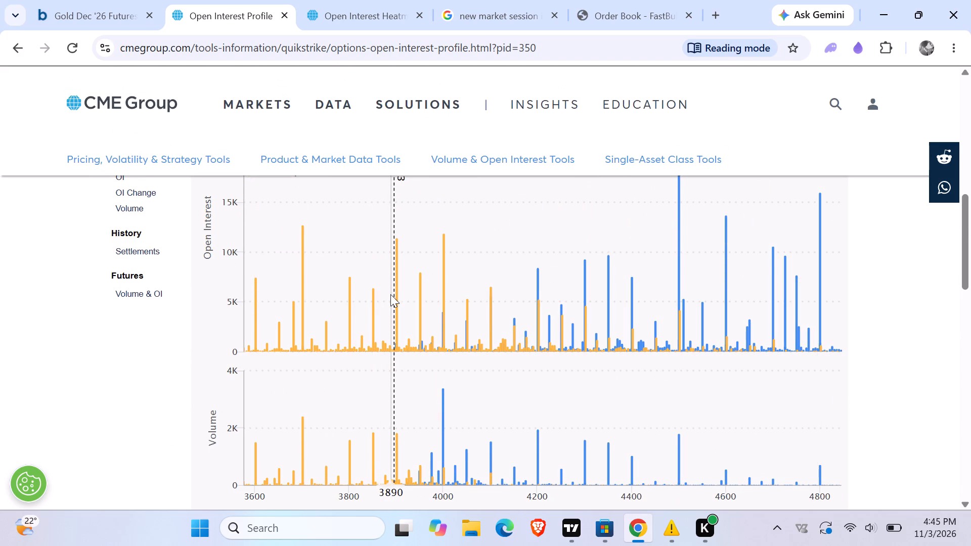
pyautogui.scroll(1, 430, 315)
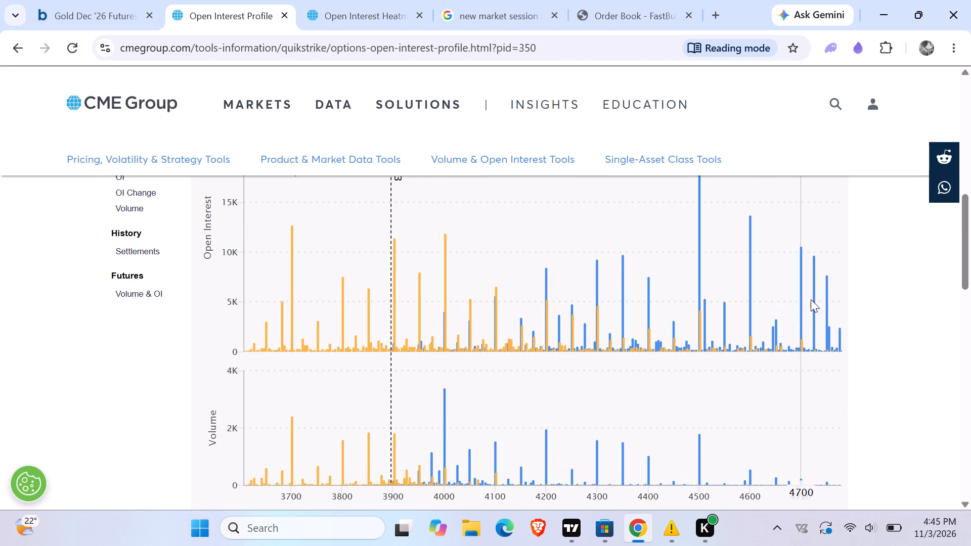
pyautogui.scroll(-1, 866, 293)
pyautogui.scroll(1, 863, 296)
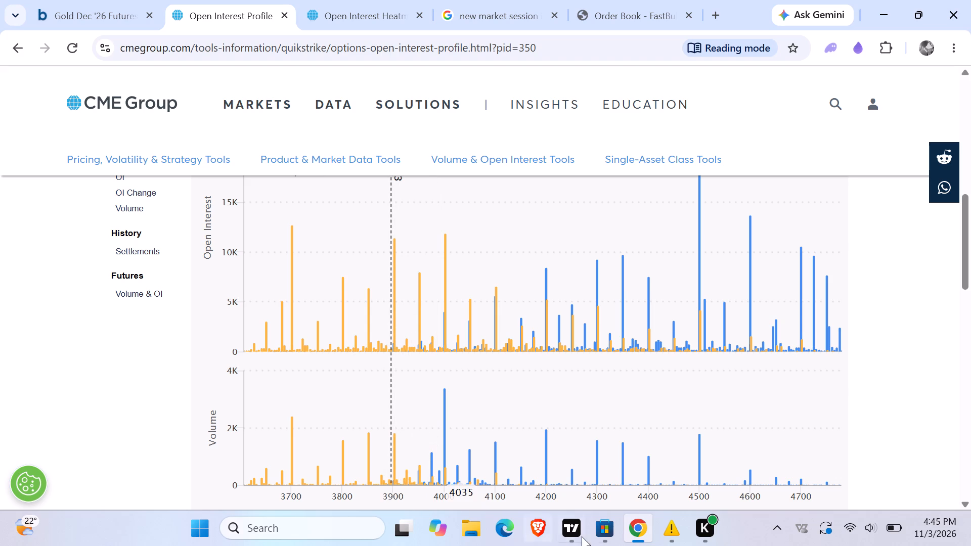
# Return to TradingView and examine the 1-minute gold price action from the 3,998.551 ray down to the London-session consolidation zone.
pyautogui.click(568, 540)
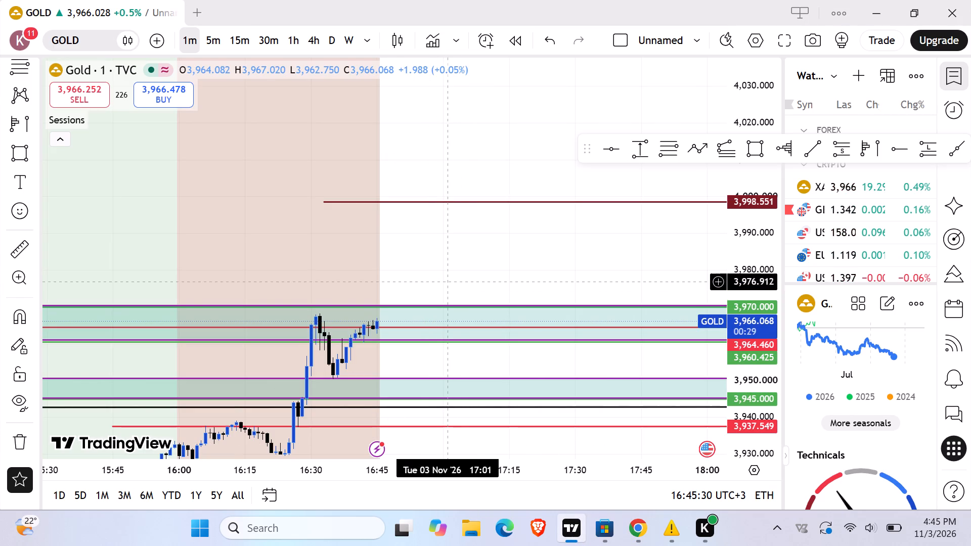
pyautogui.click(446, 282)
pyautogui.moveTo(477, 260); pyautogui.dragTo(487, 261)
pyautogui.moveTo(455, 276); pyautogui.dragTo(560, 279)
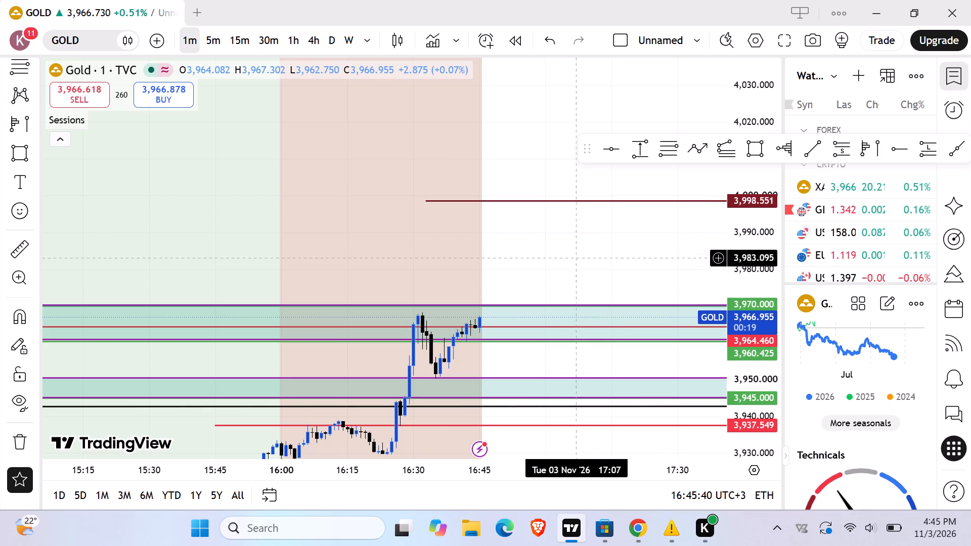
pyautogui.moveTo(477, 258); pyautogui.dragTo(475, 208)
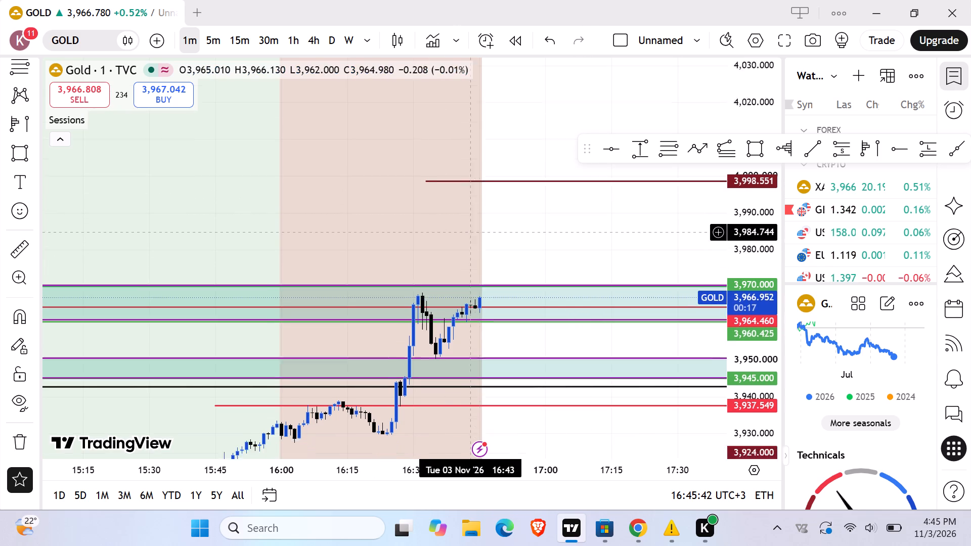
pyautogui.moveTo(475, 208); pyautogui.dragTo(478, 196)
pyautogui.moveTo(531, 212); pyautogui.dragTo(522, 144)
pyautogui.moveTo(576, 353); pyautogui.dragTo(572, 276)
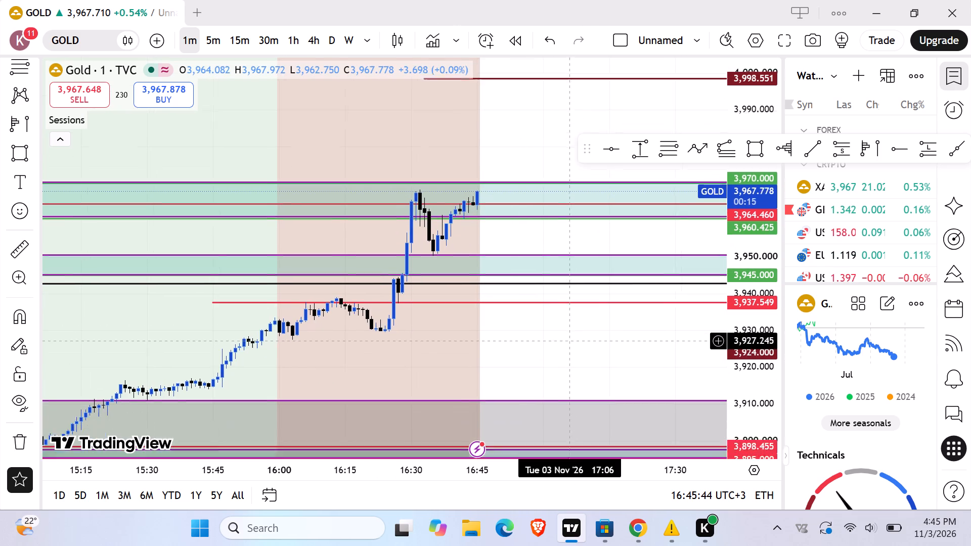
pyautogui.moveTo(572, 276); pyautogui.dragTo(574, 261)
pyautogui.scroll(-11, 573, 270)
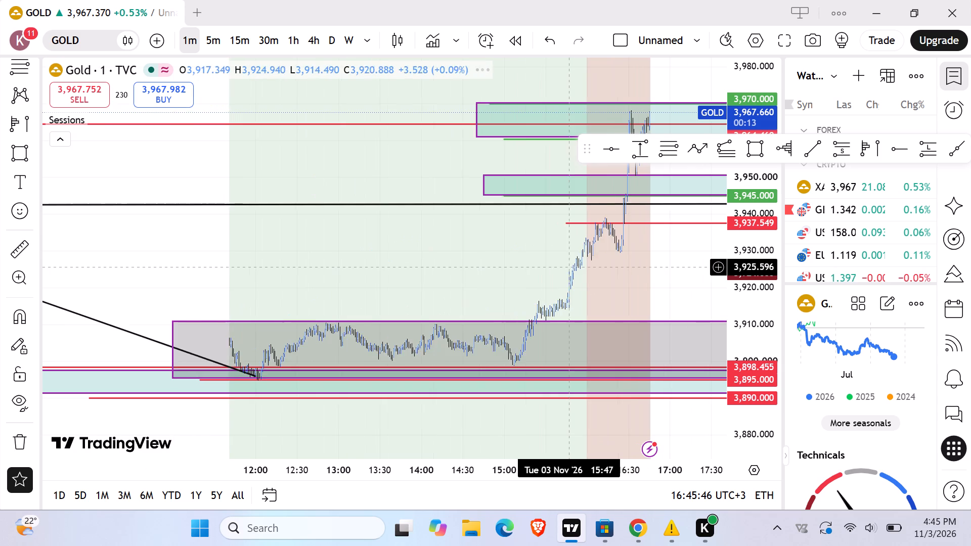
pyautogui.scroll(-4, 567, 268)
# Switch gold to the 15-minute timeframe and examine the price action since early November against the marked levels and zones.
pyautogui.click(240, 39)
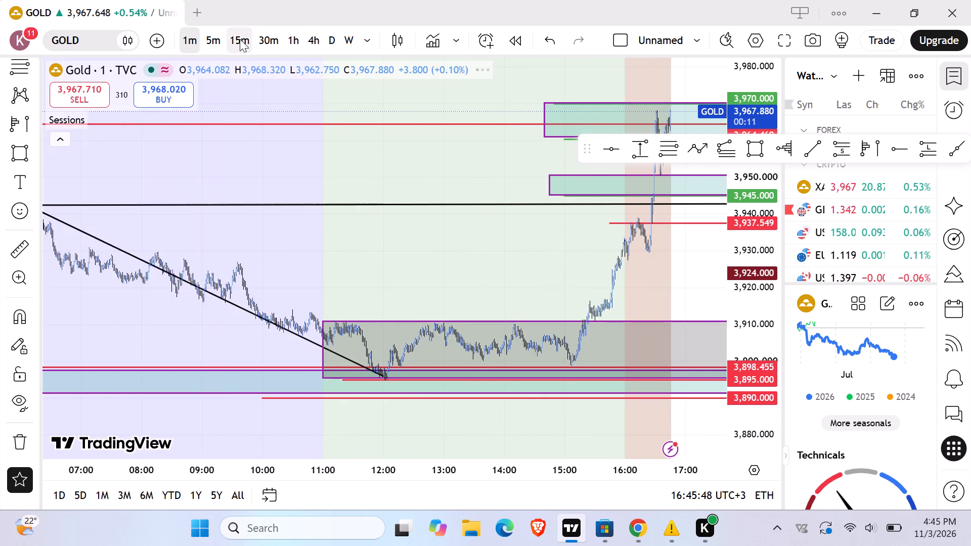
pyautogui.scroll(3, 376, 216)
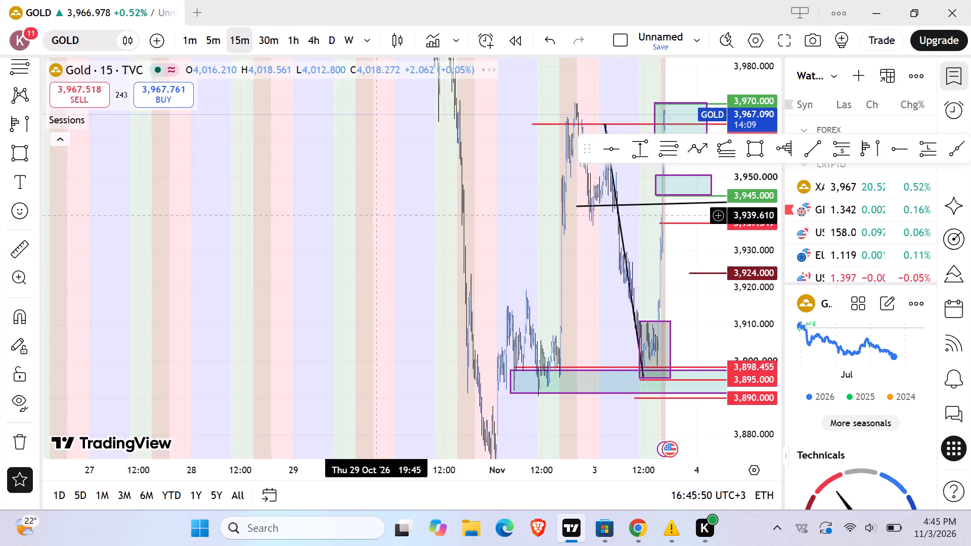
pyautogui.scroll(11, 376, 216)
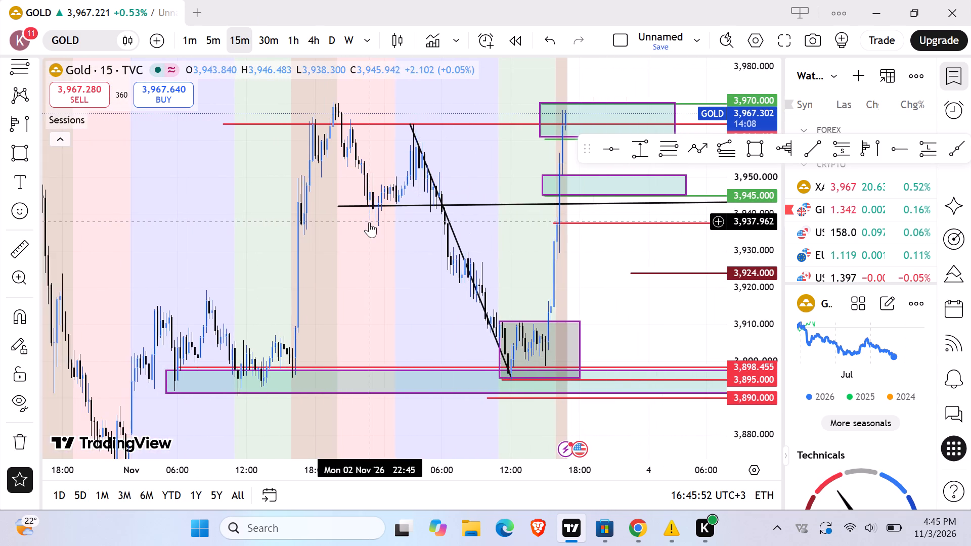
pyautogui.scroll(1, 369, 222)
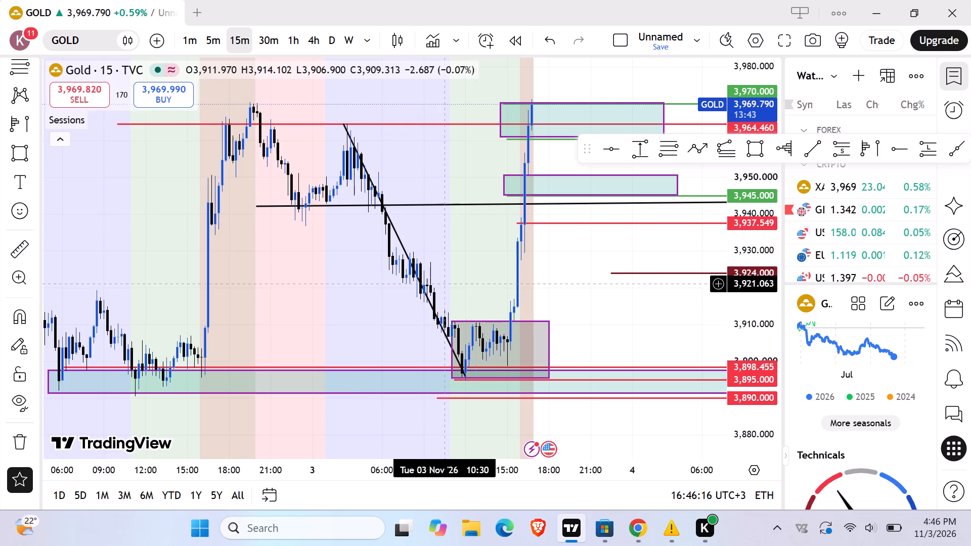
# Remove all existing drawings from the 15-minute gold chart, keeping the Sessions indicator.
pyautogui.moveTo(602, 323); pyautogui.dragTo(602, 361)
pyautogui.moveTo(595, 336); pyautogui.dragTo(546, 371)
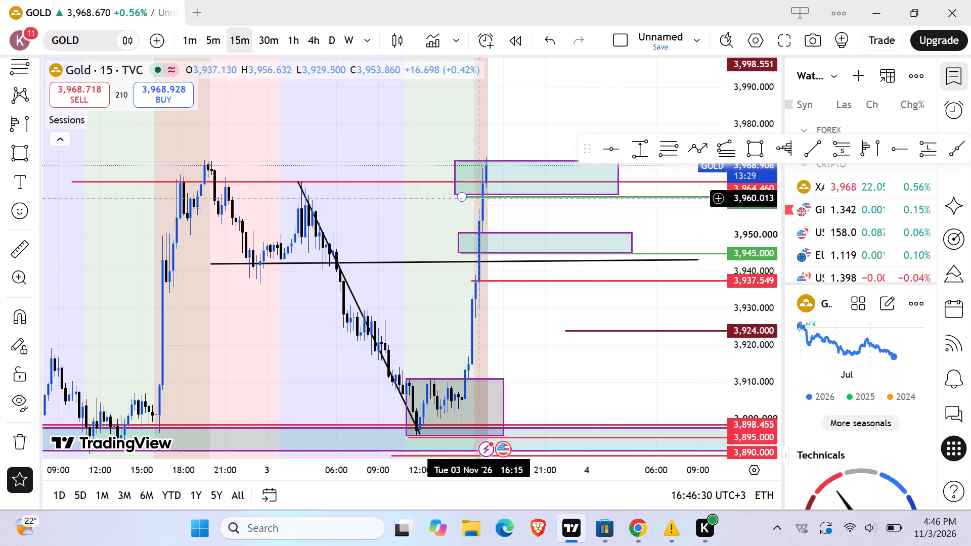
pyautogui.click(8, 449)
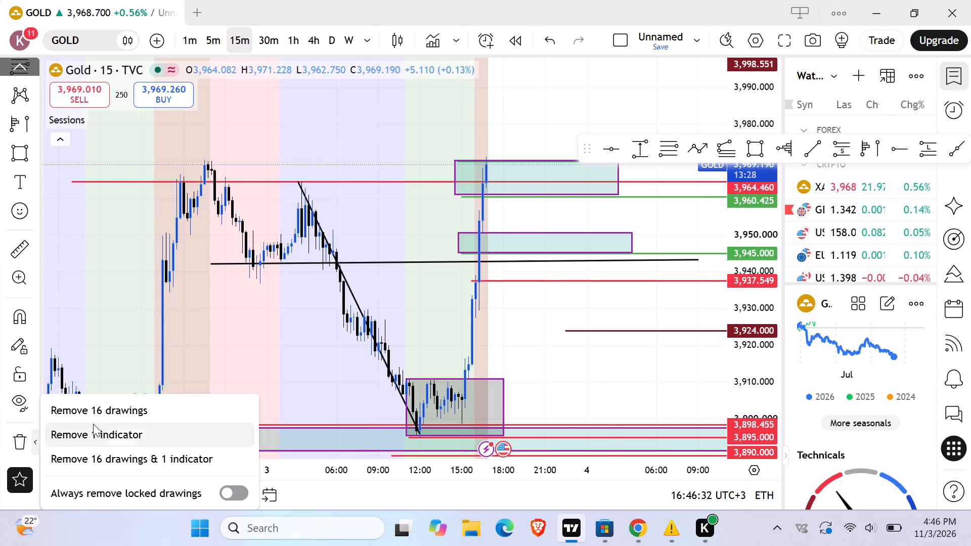
pyautogui.click(119, 409)
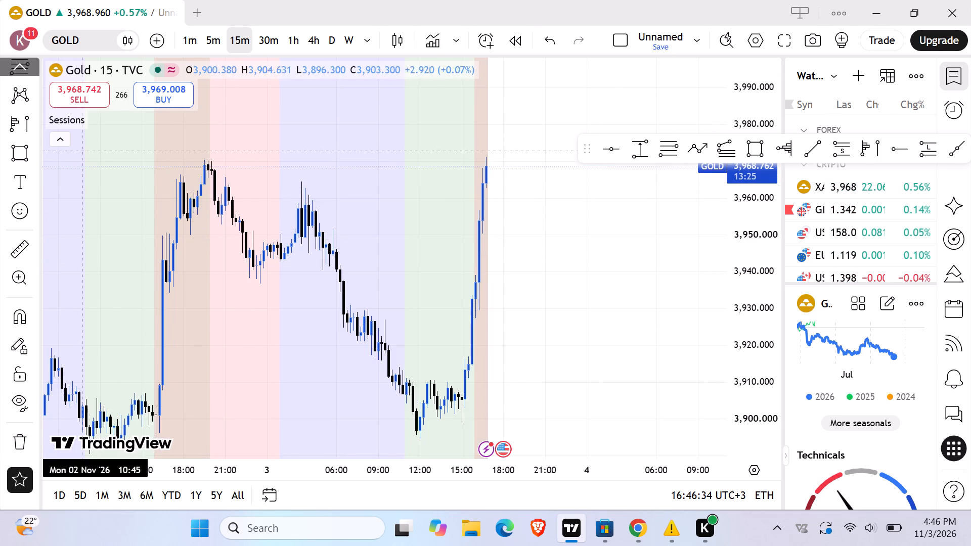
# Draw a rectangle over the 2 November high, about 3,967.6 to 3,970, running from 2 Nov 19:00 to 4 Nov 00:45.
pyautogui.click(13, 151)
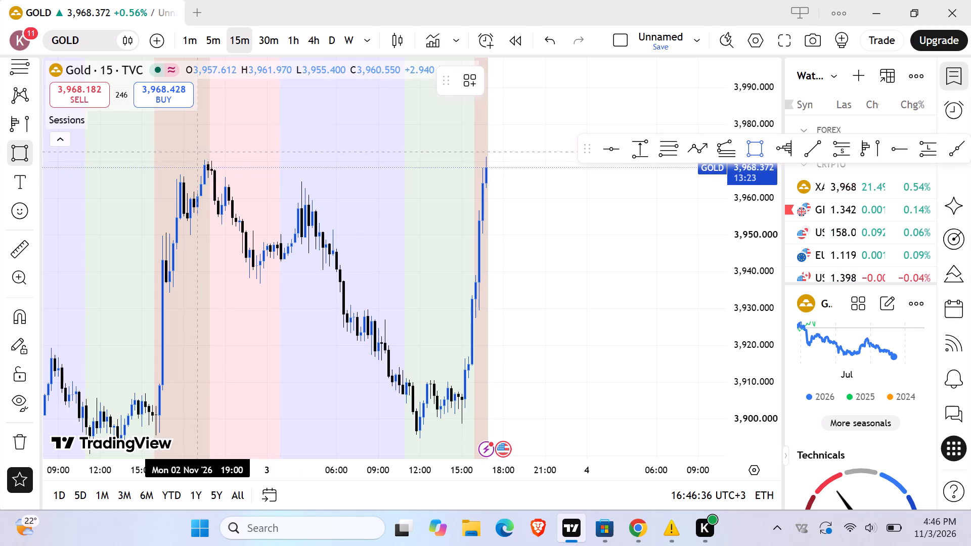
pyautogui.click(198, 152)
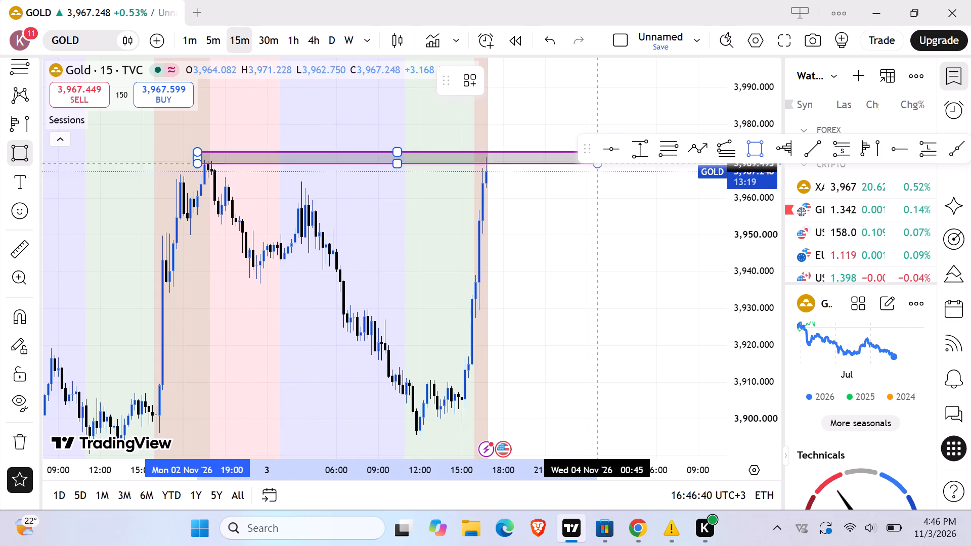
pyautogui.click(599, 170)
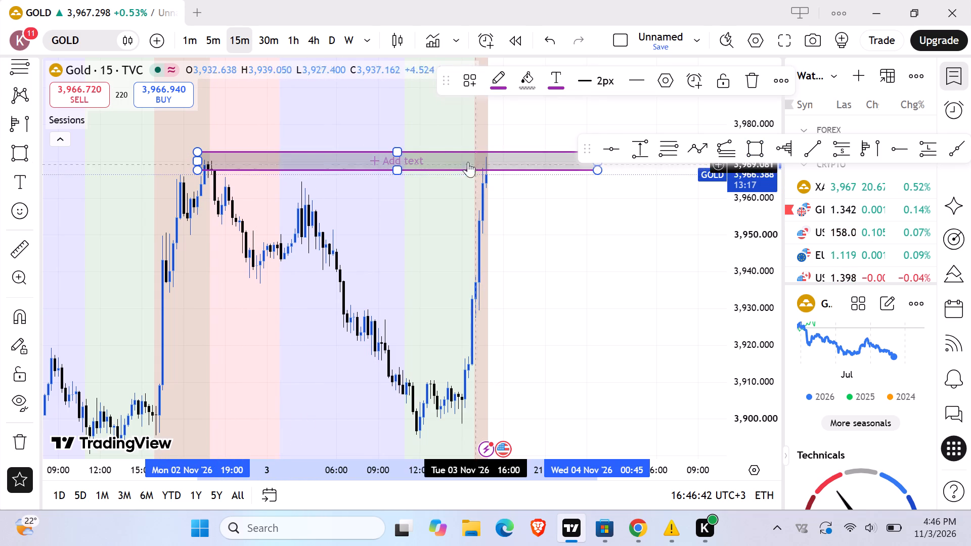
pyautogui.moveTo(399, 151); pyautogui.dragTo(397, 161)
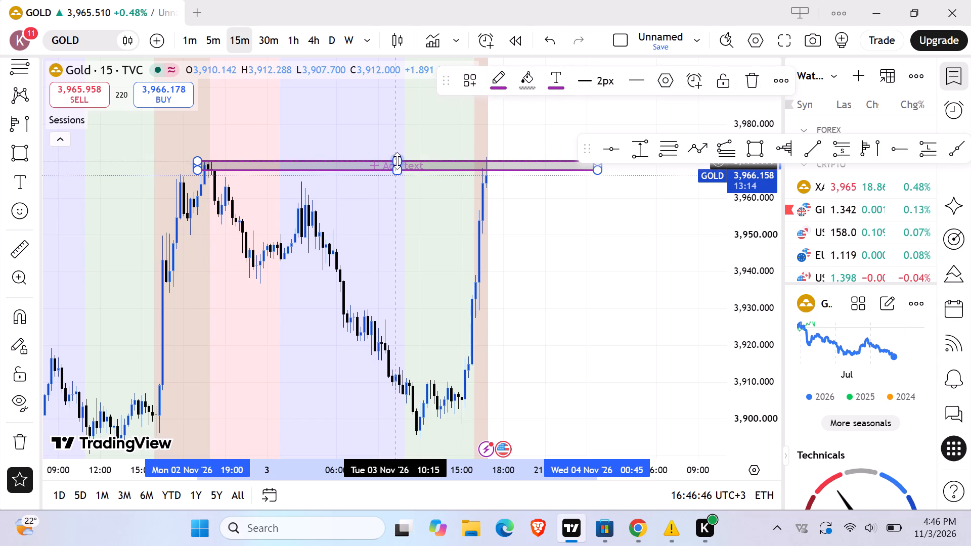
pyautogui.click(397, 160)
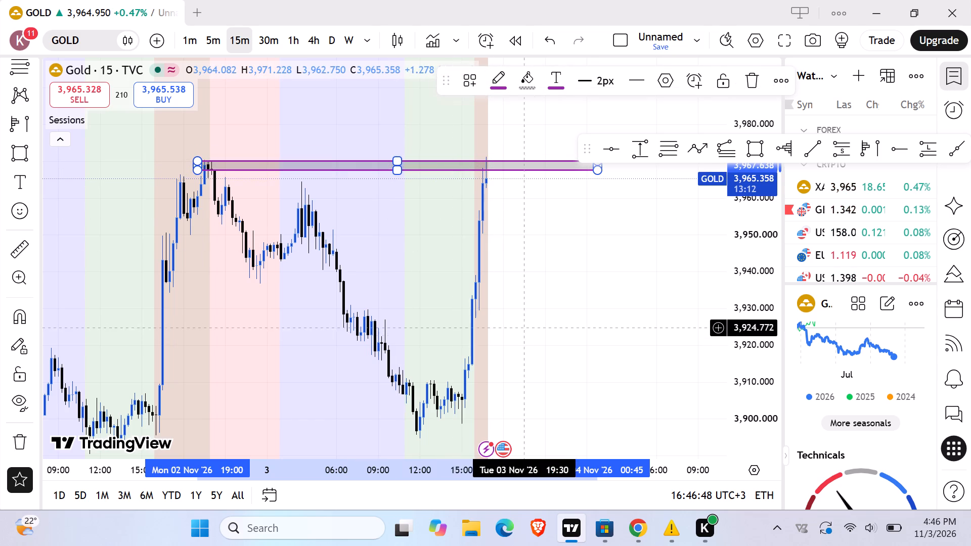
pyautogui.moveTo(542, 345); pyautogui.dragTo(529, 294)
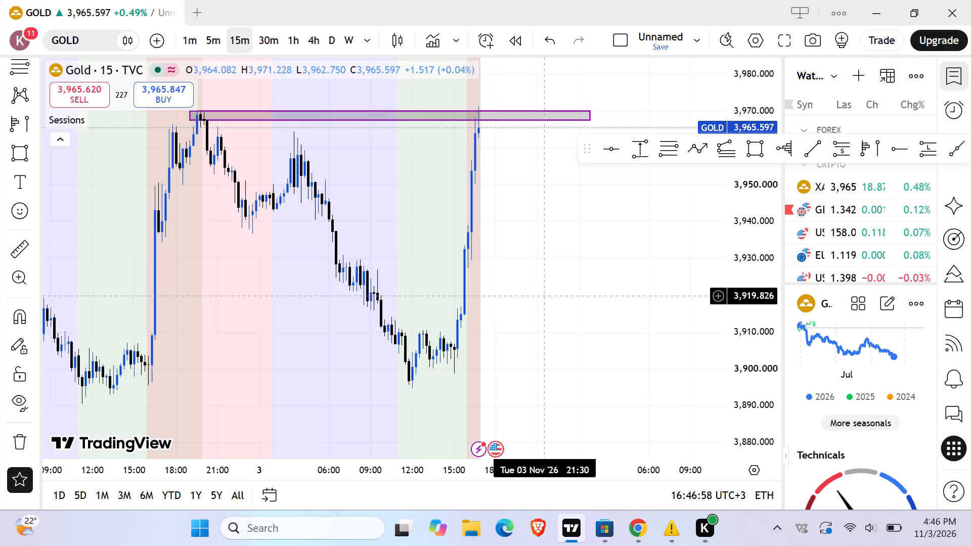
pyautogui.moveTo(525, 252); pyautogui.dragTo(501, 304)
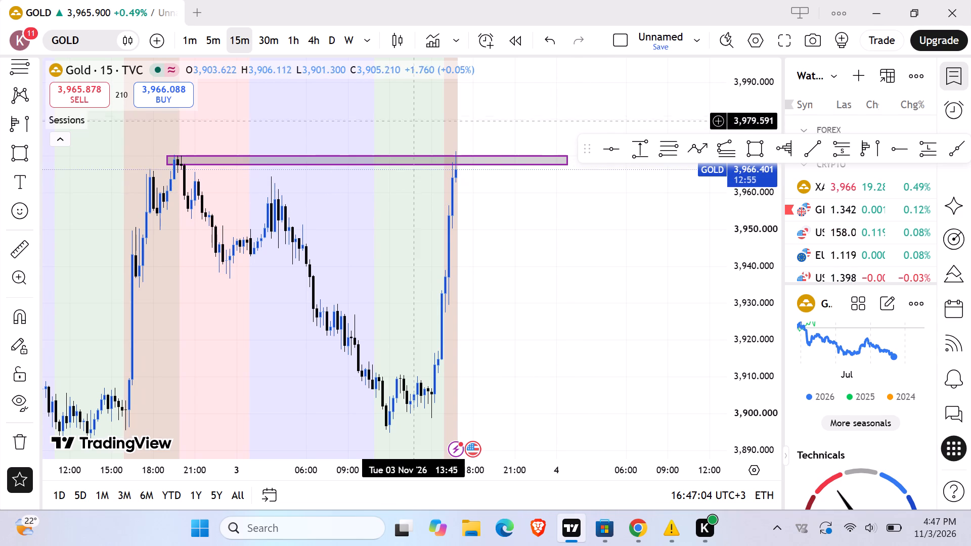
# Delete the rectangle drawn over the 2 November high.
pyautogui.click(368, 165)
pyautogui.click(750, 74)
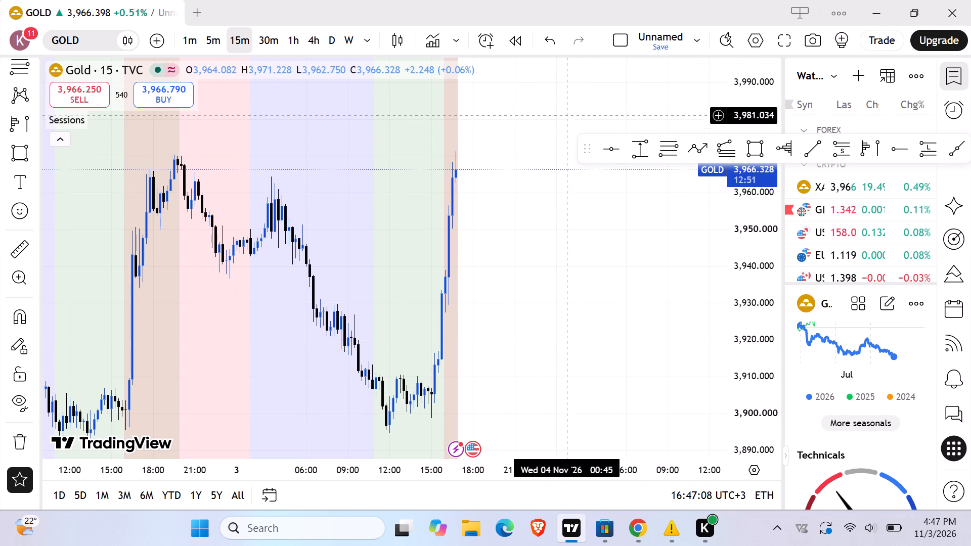
# Draw a horizontal ray at about 3,969.29 along the 2 November high, starting at 18:30.
pyautogui.click(897, 147)
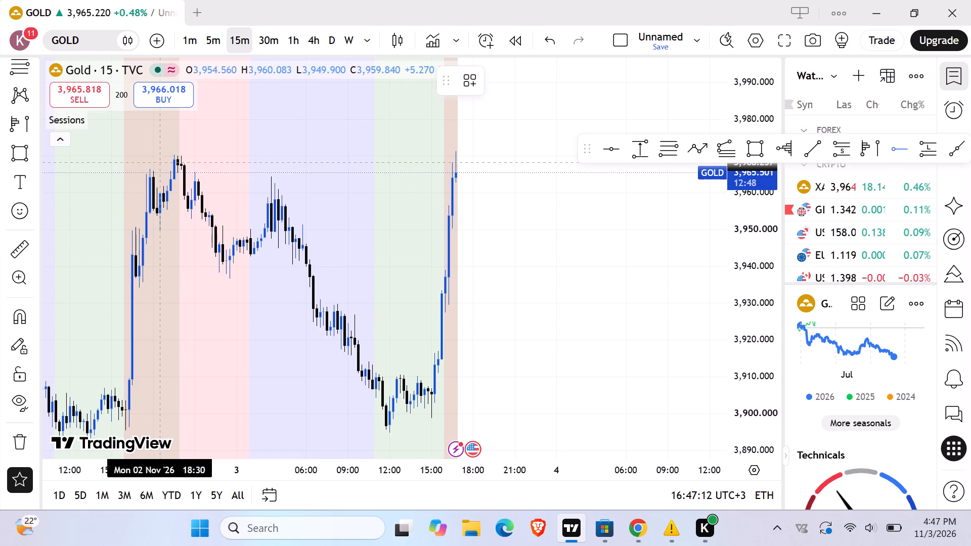
pyautogui.click(162, 160)
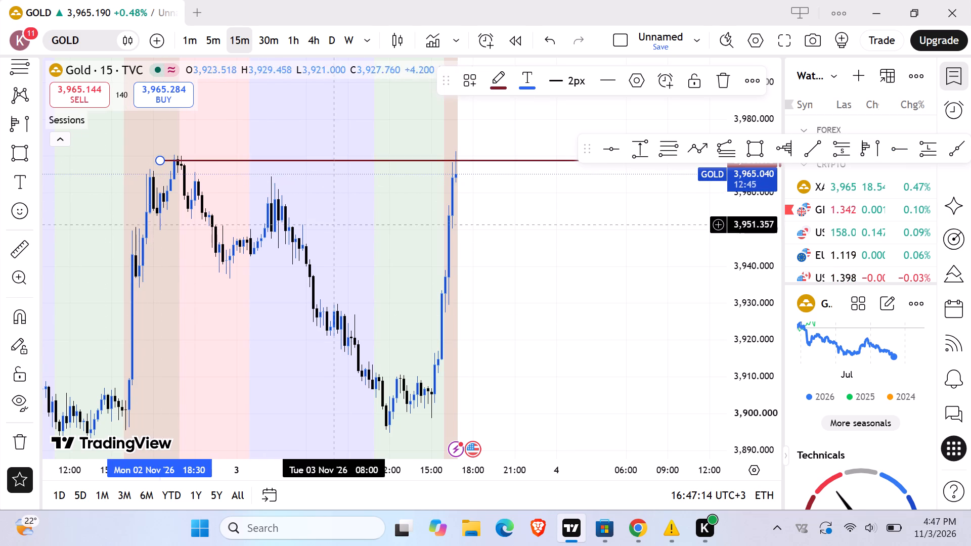
pyautogui.click(320, 159)
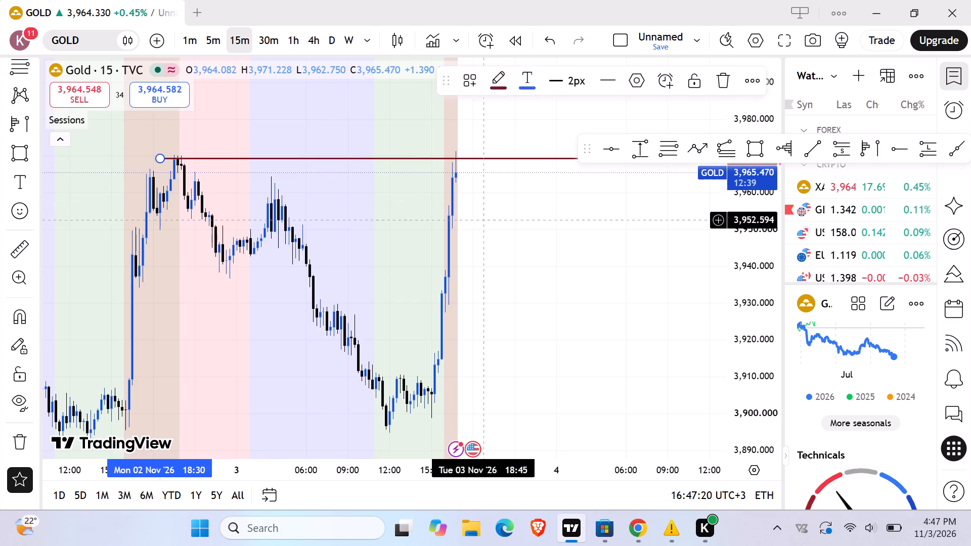
# Draw a second horizontal ray at about 3,958.16 across the 3 November Asian-session high area, starting at 03:30.
pyautogui.moveTo(545, 262); pyautogui.dragTo(498, 229)
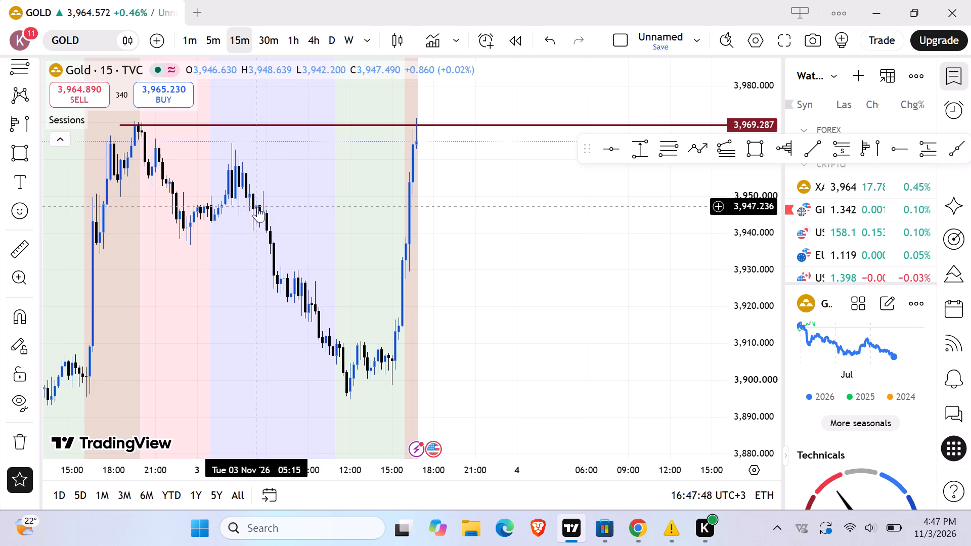
pyautogui.scroll(2, 288, 209)
pyautogui.scroll(-1, 278, 205)
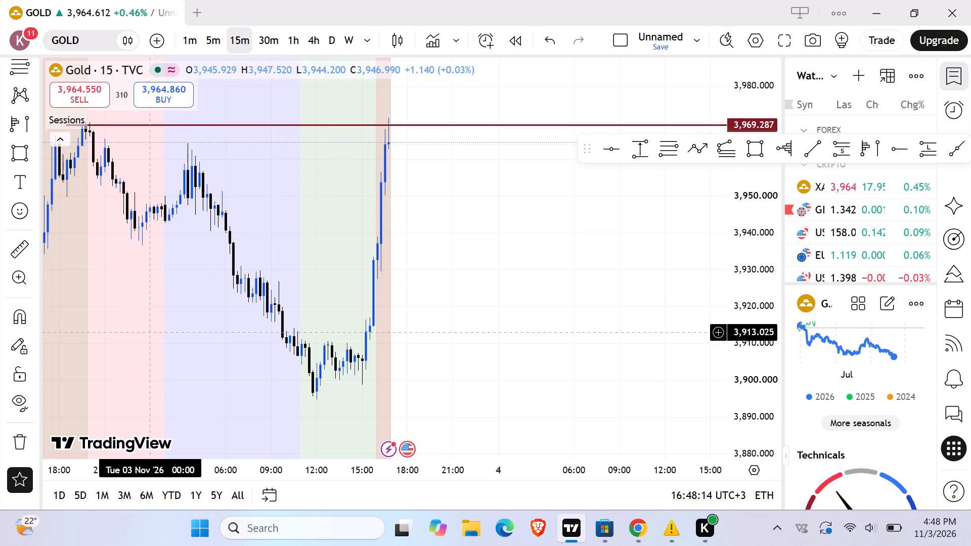
pyautogui.moveTo(422, 310); pyautogui.dragTo(442, 323)
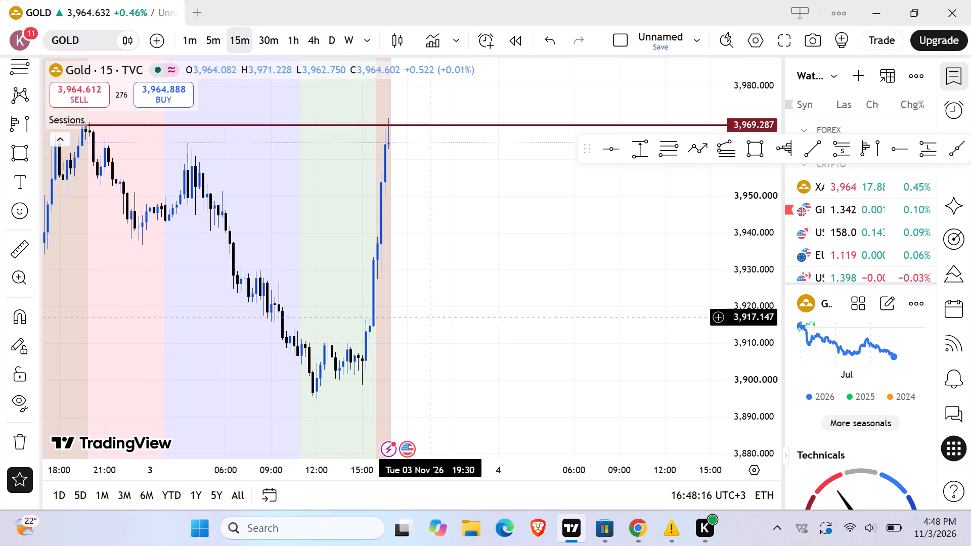
pyautogui.moveTo(442, 323); pyautogui.dragTo(586, 361)
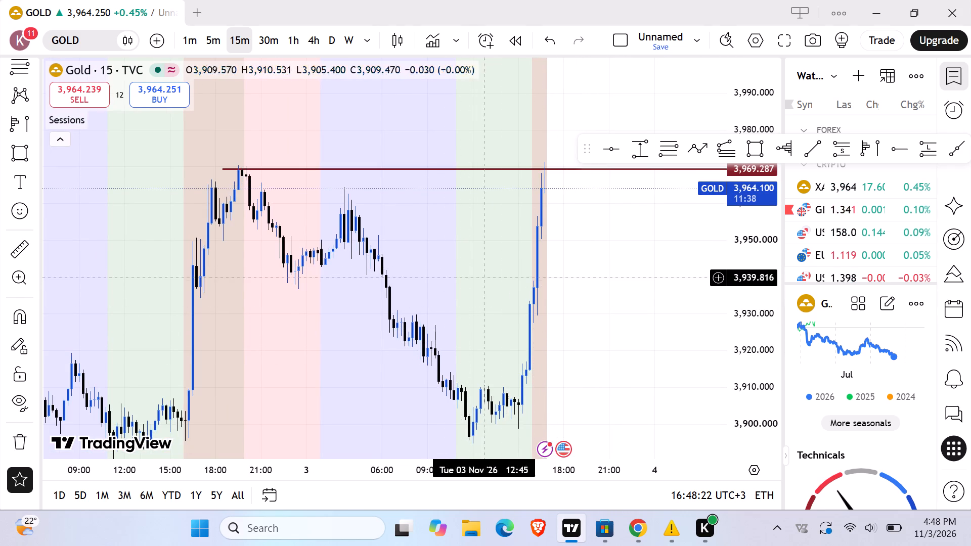
pyautogui.click(900, 144)
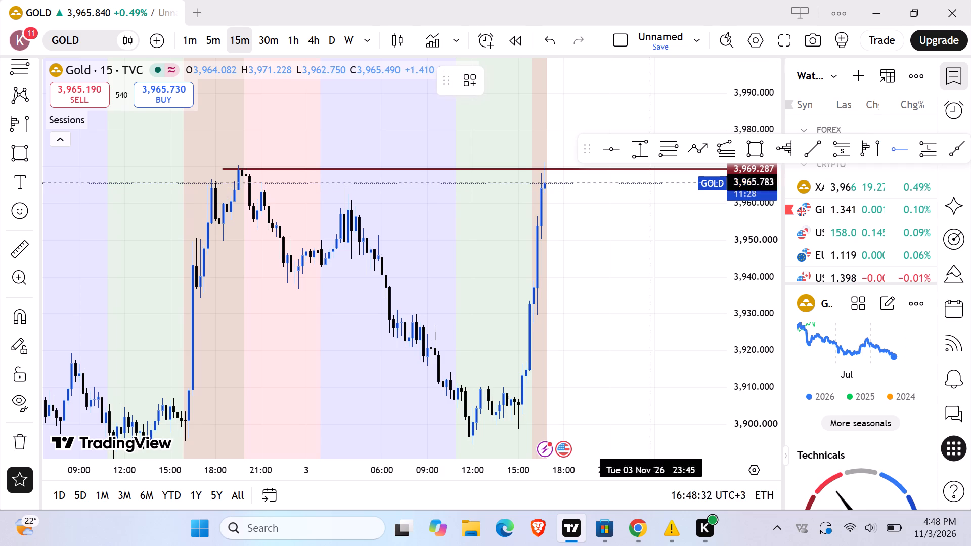
pyautogui.click(344, 210)
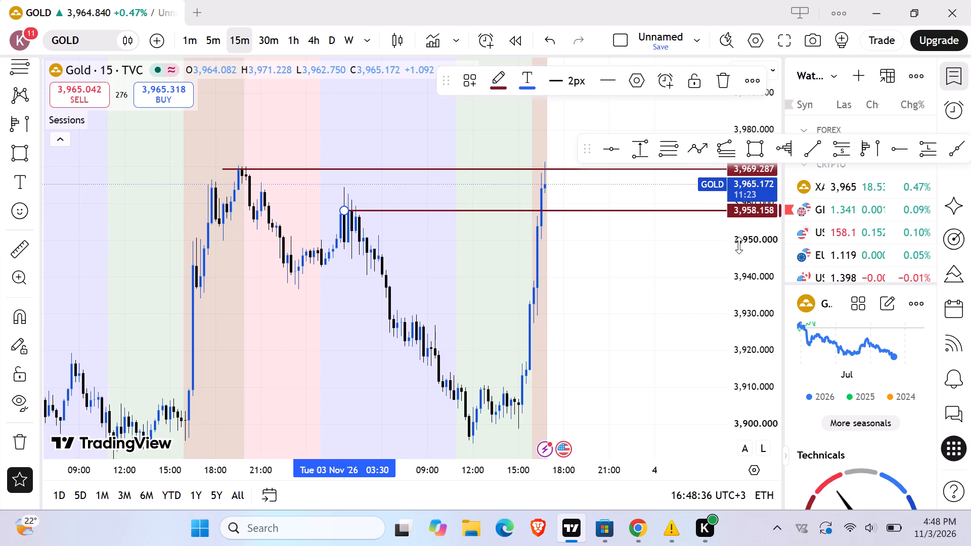
pyautogui.click(684, 265)
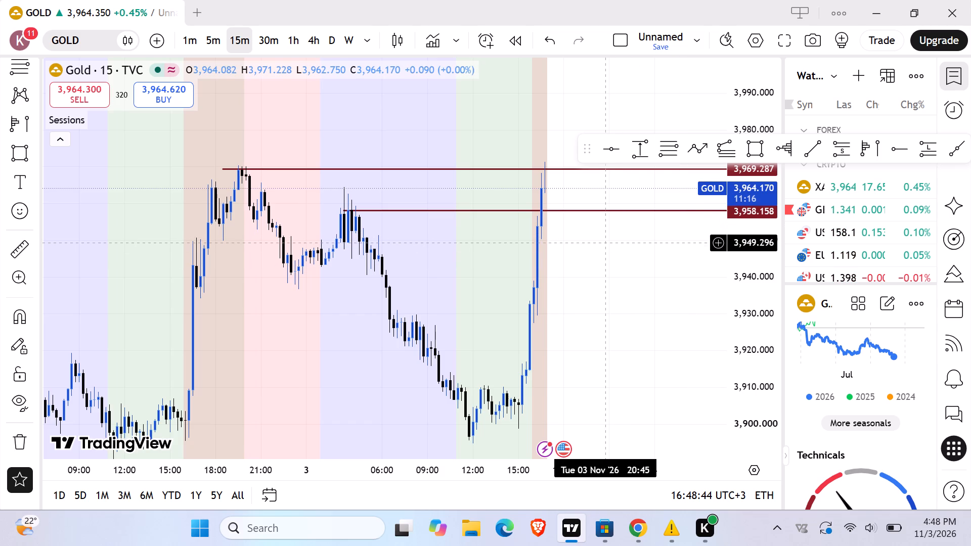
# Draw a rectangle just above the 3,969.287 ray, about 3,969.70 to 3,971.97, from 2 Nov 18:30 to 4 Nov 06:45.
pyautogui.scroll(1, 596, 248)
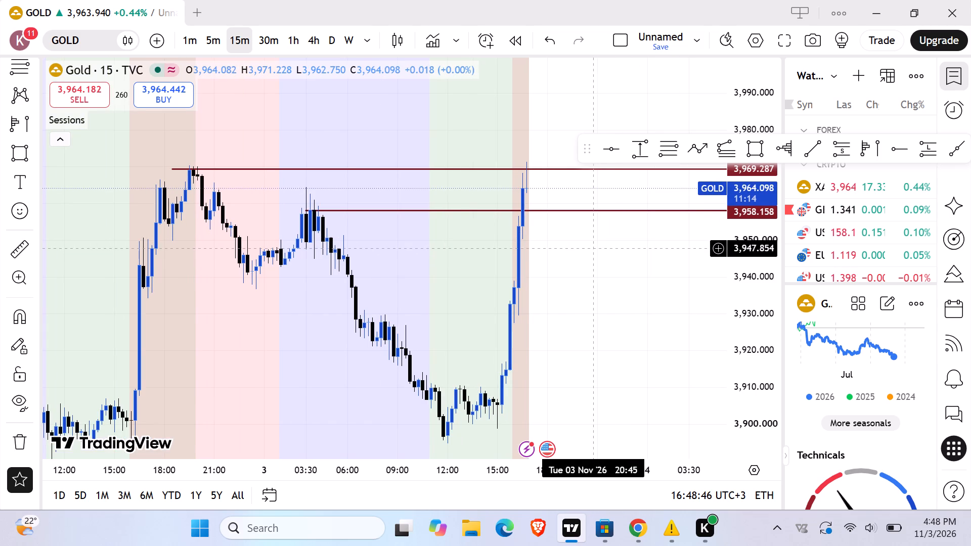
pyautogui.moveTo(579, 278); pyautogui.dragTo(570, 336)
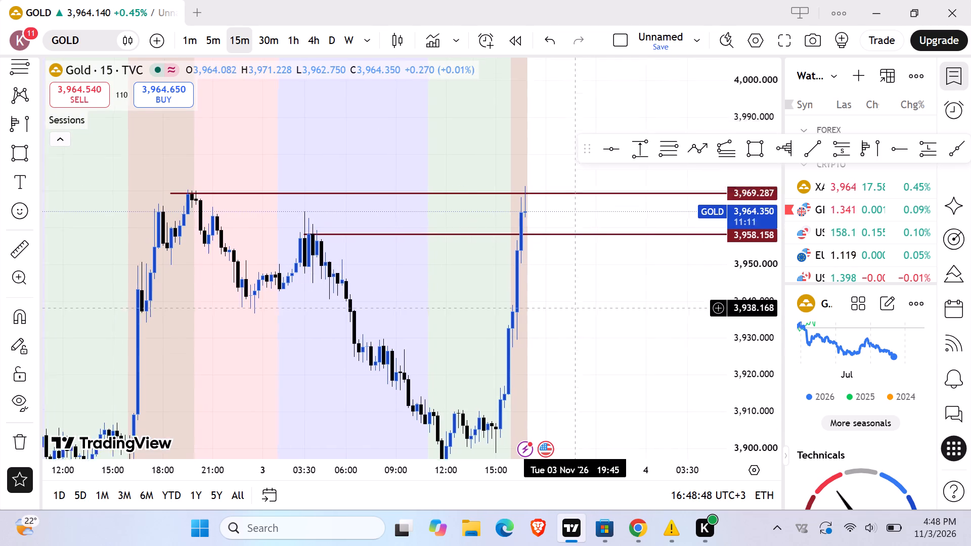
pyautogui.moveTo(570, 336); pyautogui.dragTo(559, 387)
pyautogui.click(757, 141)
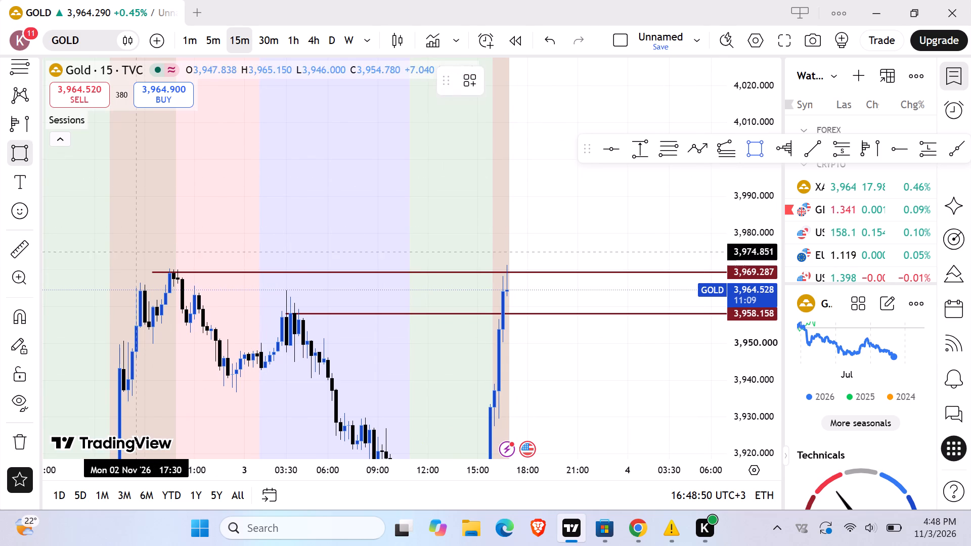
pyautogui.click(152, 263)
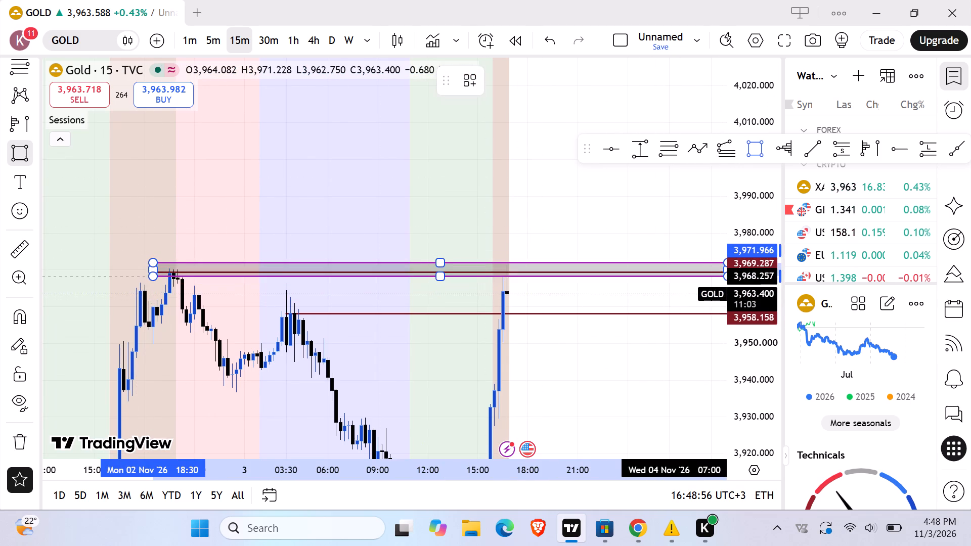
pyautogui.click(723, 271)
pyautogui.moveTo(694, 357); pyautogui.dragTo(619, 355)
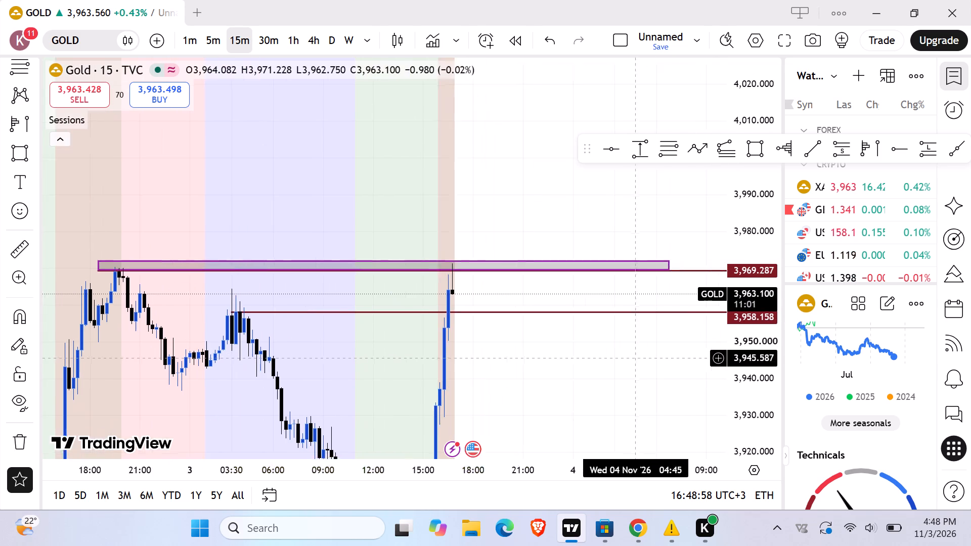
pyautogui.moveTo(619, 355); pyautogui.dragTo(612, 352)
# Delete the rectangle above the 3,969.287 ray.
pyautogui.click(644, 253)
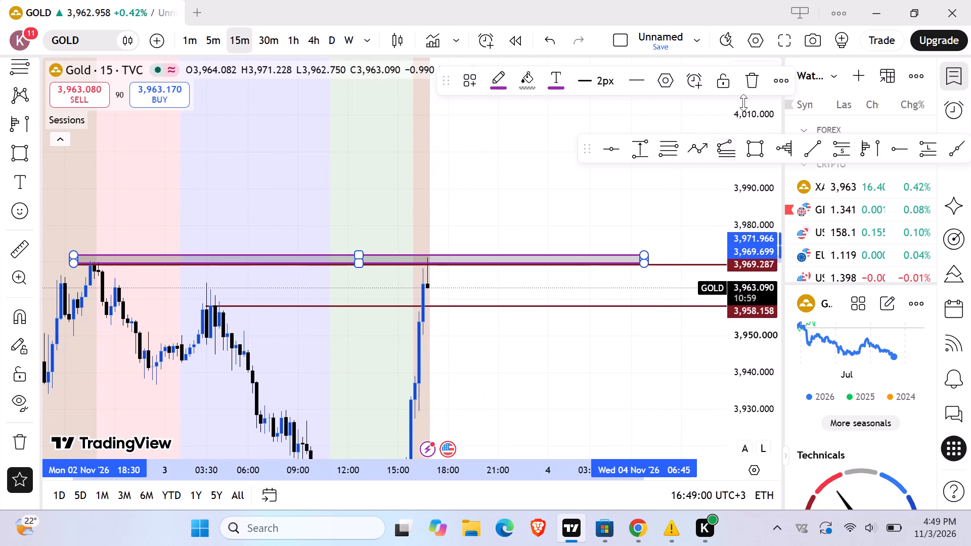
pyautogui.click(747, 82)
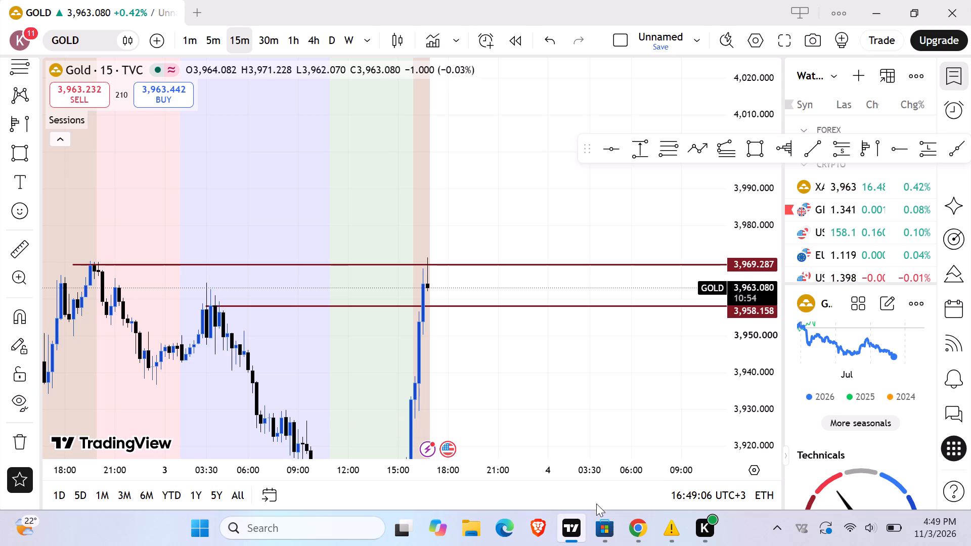
# Switch to Chrome and examine CME's gold open interest and volume profile at the strikes around 4000.
pyautogui.click(638, 534)
pyautogui.scroll(-1, 520, 461)
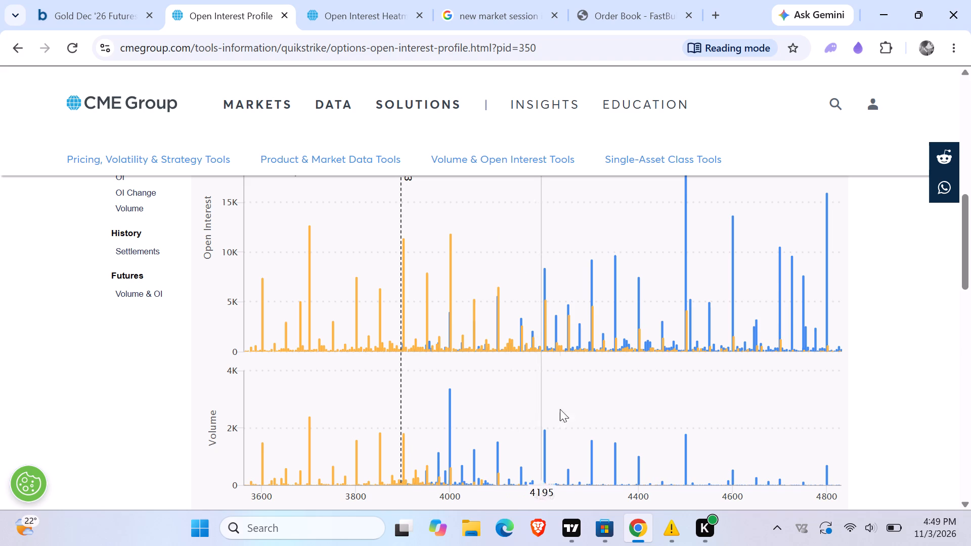
pyautogui.click(568, 528)
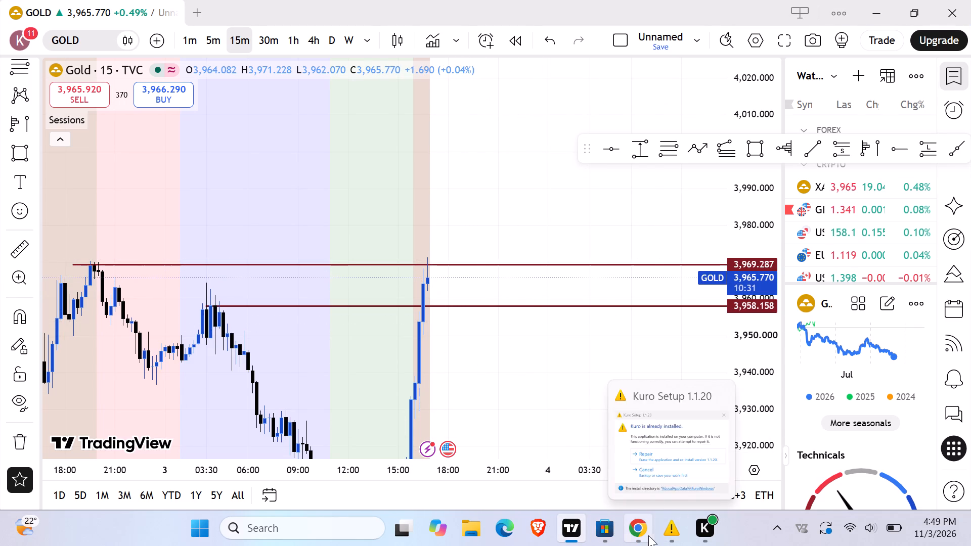
pyautogui.click(606, 465)
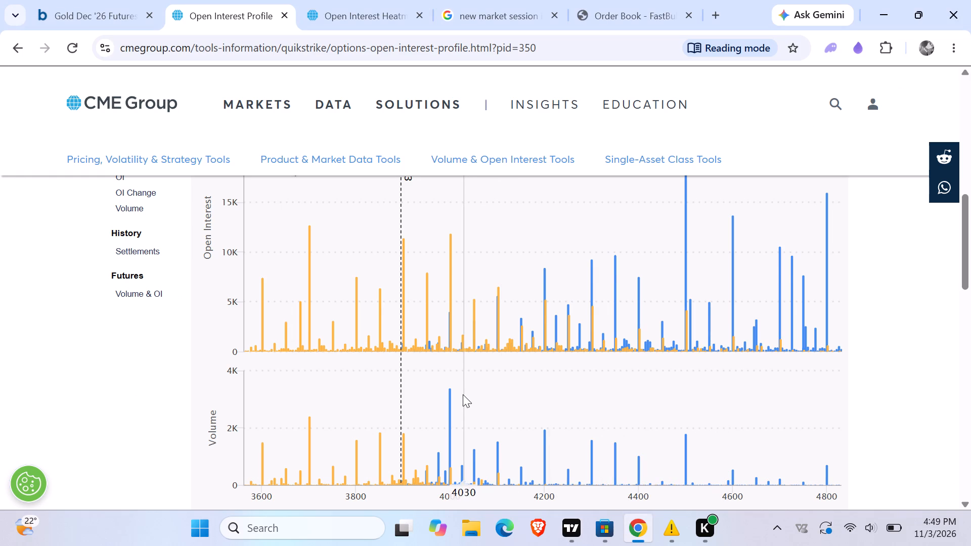
pyautogui.scroll(-1, 462, 395)
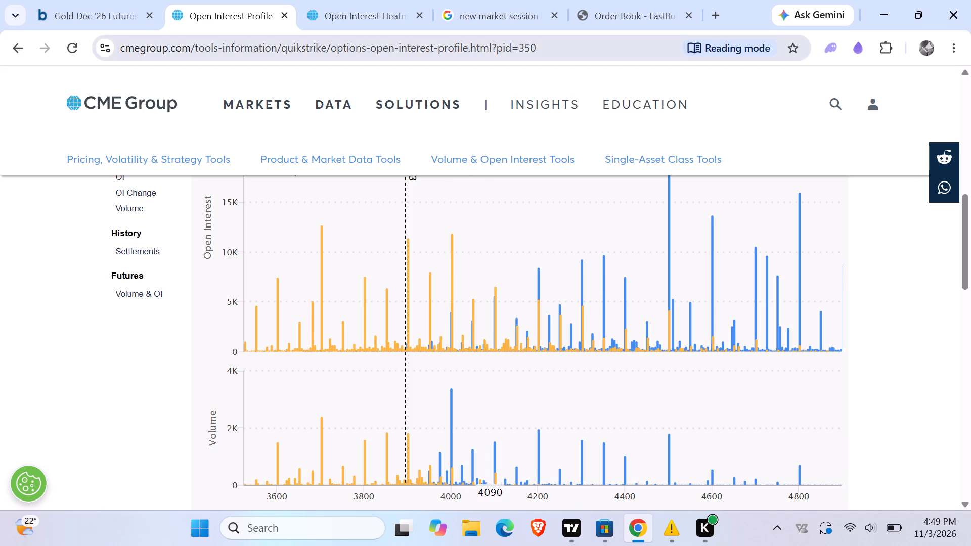
# Examine FastBull's gold order book across a wider price range and CME's open interest heatmap for strikes 3895 to 4010.
pyautogui.click(650, 7)
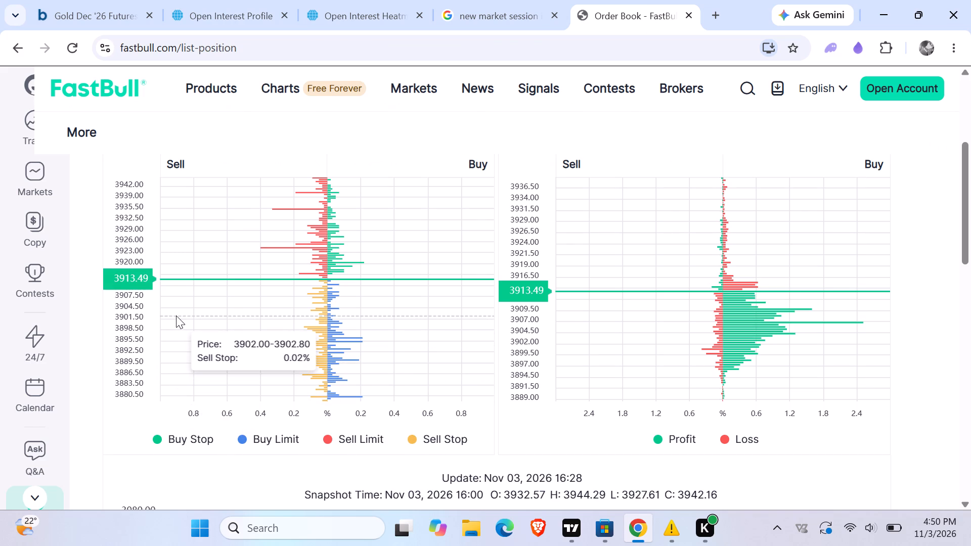
pyautogui.scroll(-3, 180, 320)
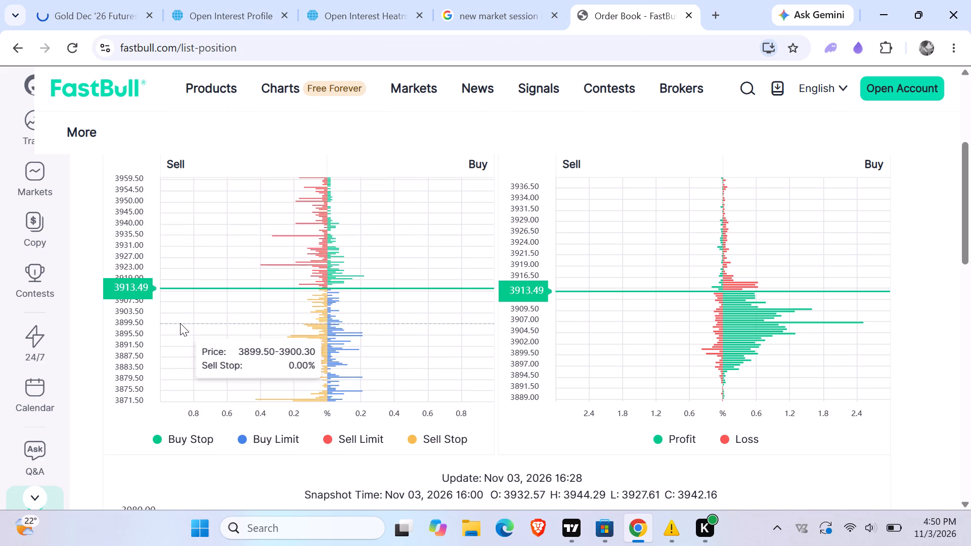
pyautogui.scroll(-3, 180, 323)
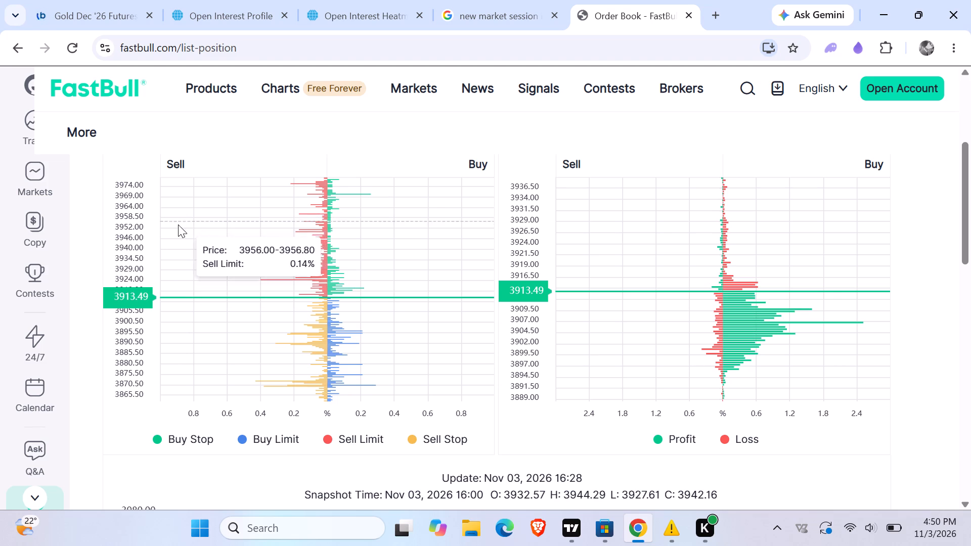
pyautogui.click(232, 19)
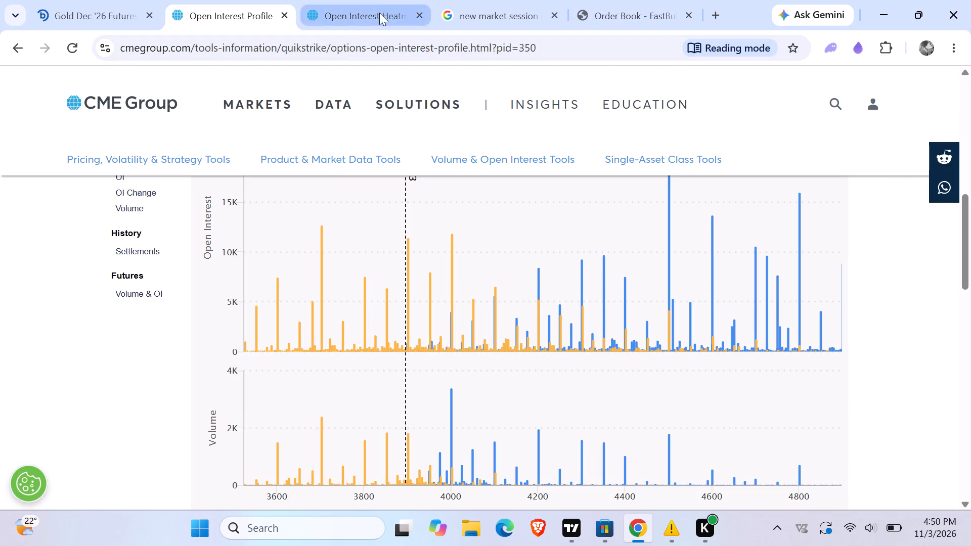
pyautogui.click(377, 15)
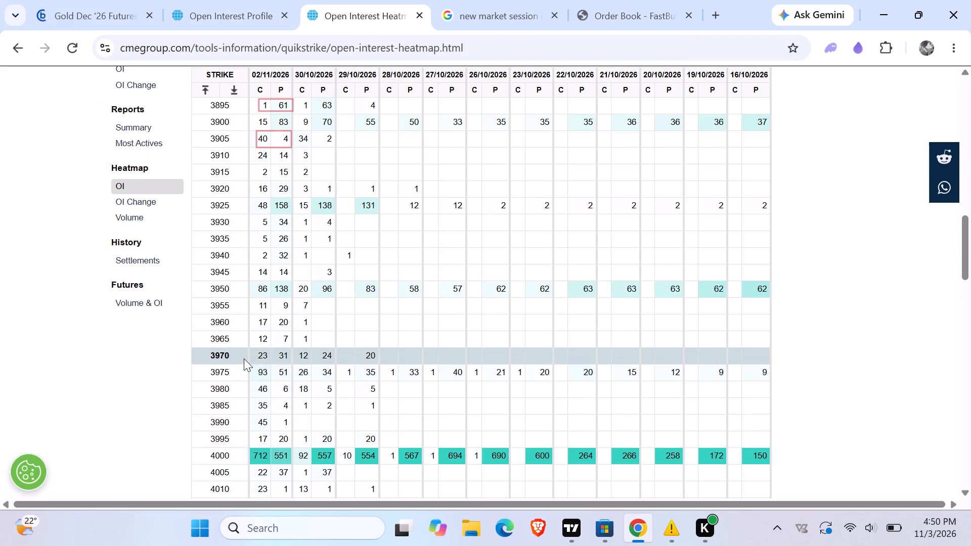
# Switch to TradingView and examine gold's price action at the two rays on the 1-minute and 15-minute charts.
pyautogui.click(576, 528)
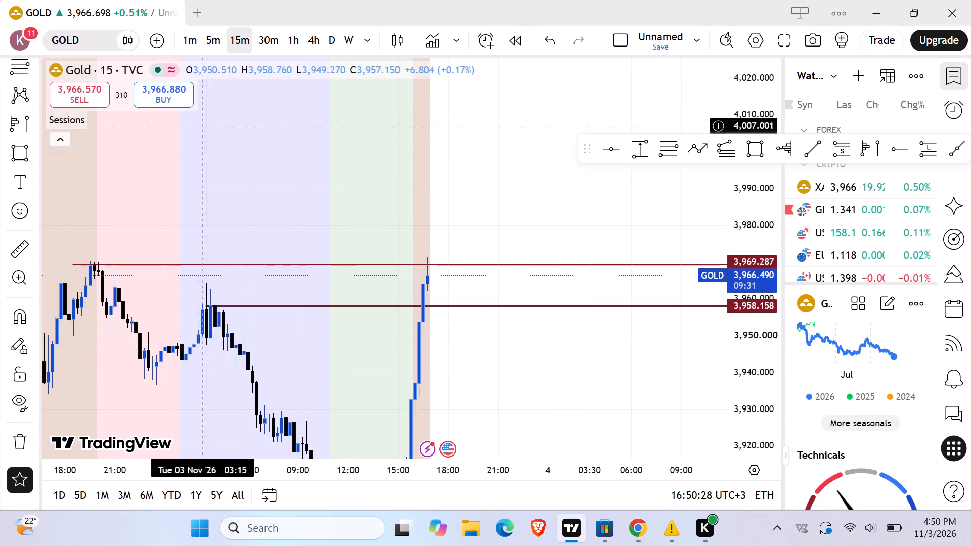
pyautogui.click(191, 28)
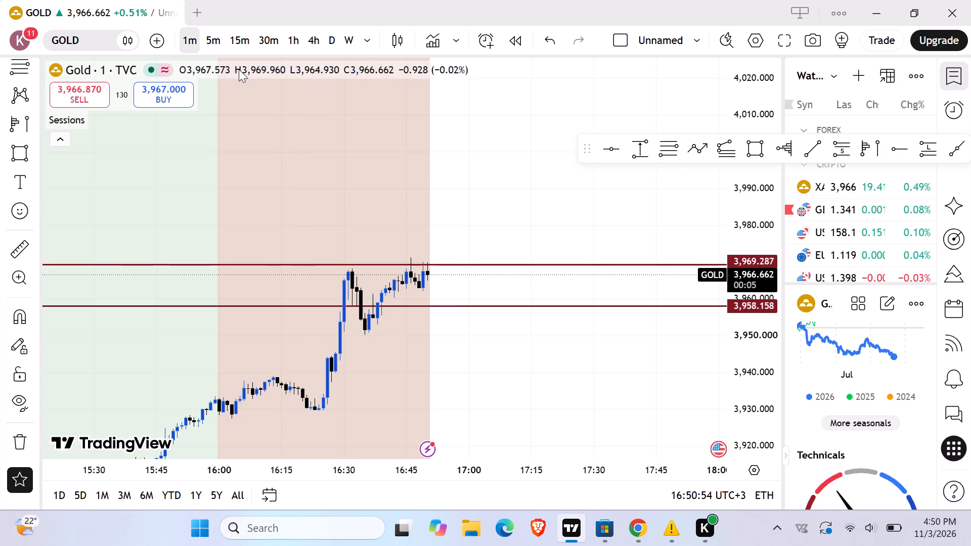
pyautogui.click(242, 43)
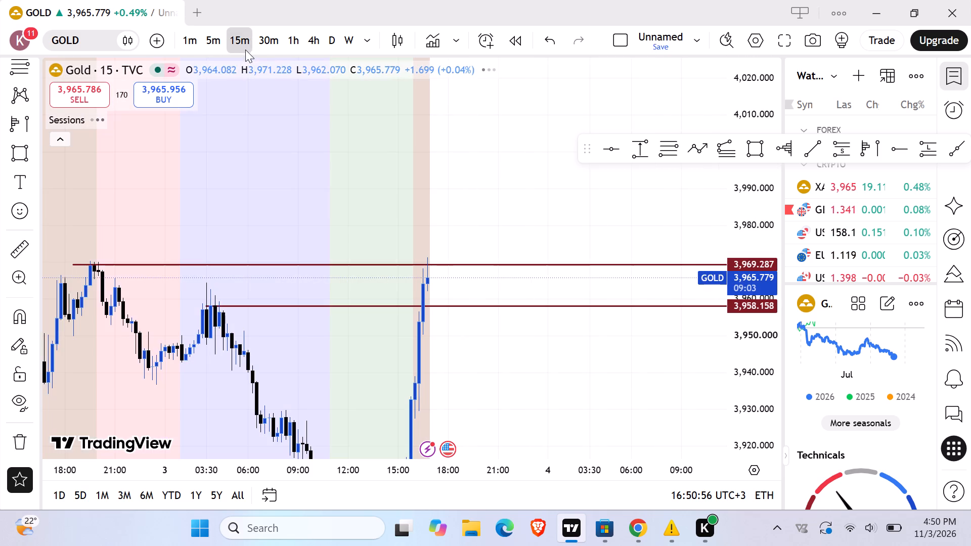
pyautogui.scroll(5, 355, 258)
pyautogui.scroll(1, 294, 246)
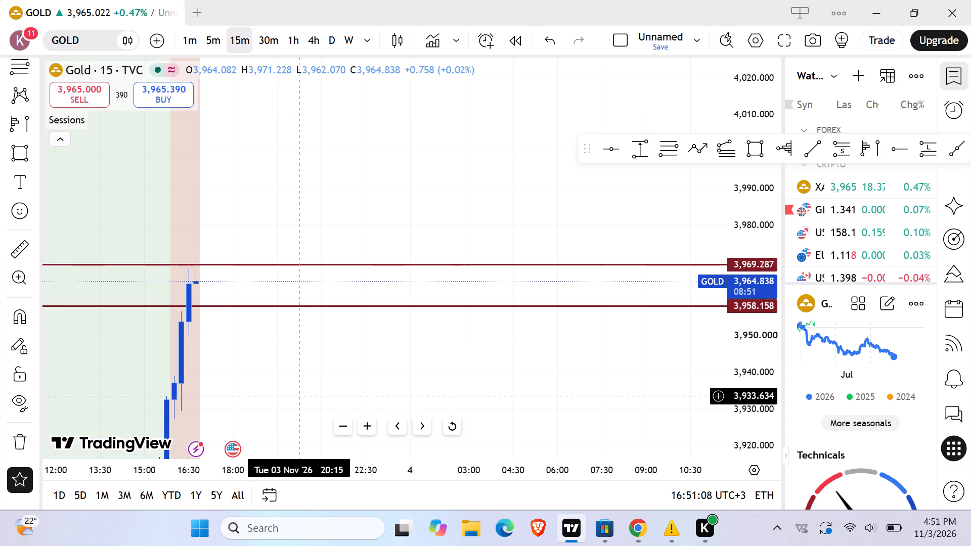
pyautogui.moveTo(300, 402); pyautogui.dragTo(379, 377)
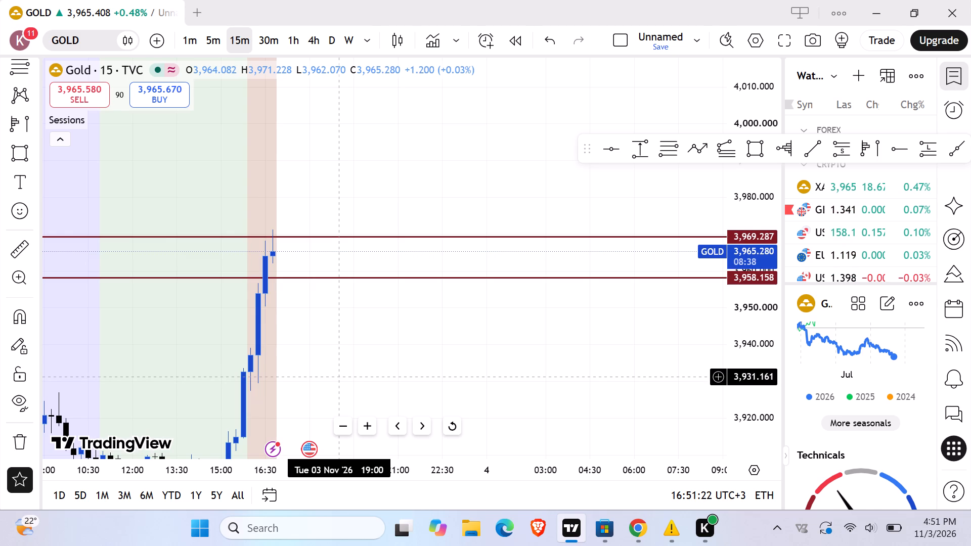
pyautogui.moveTo(401, 319); pyautogui.dragTo(413, 349)
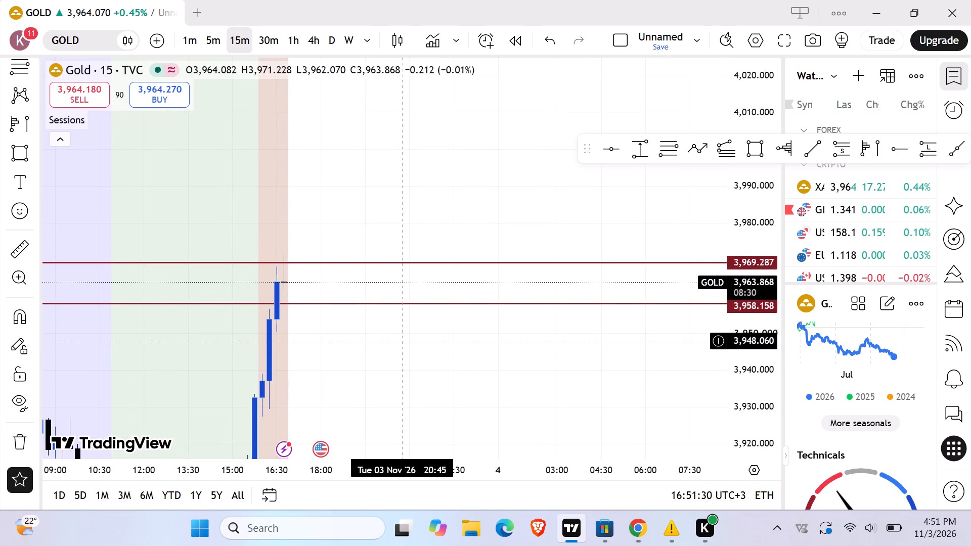
# On the 1-minute chart, draw a rectangle around the 3 November consolidation, about 3,951.77 to 3,969.70, from 16:31 to about 16:55.
pyautogui.click(214, 43)
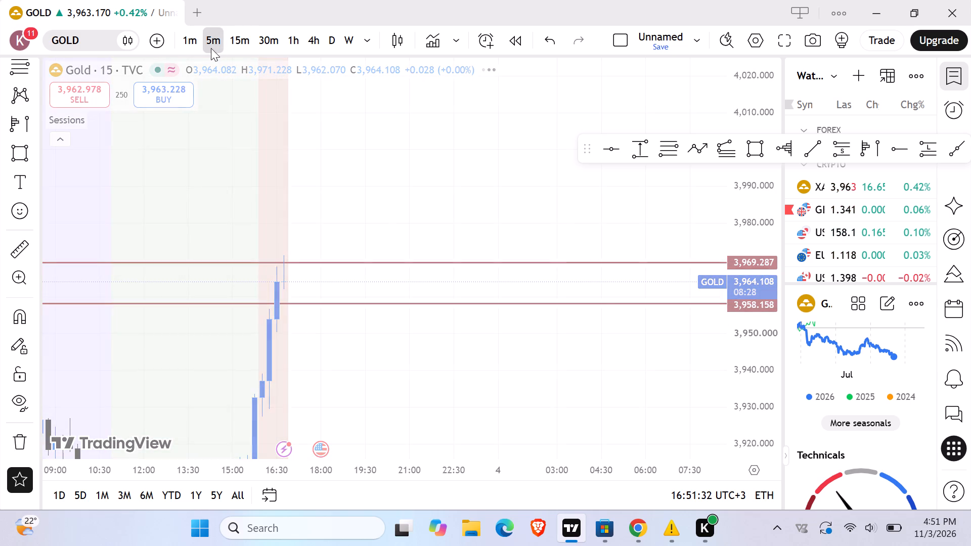
pyautogui.click(191, 40)
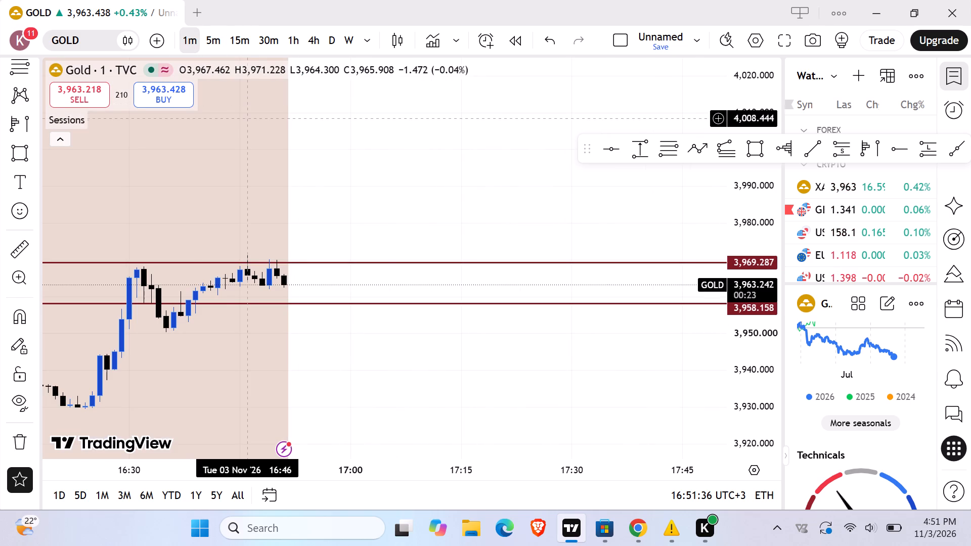
pyautogui.scroll(-1, 244, 121)
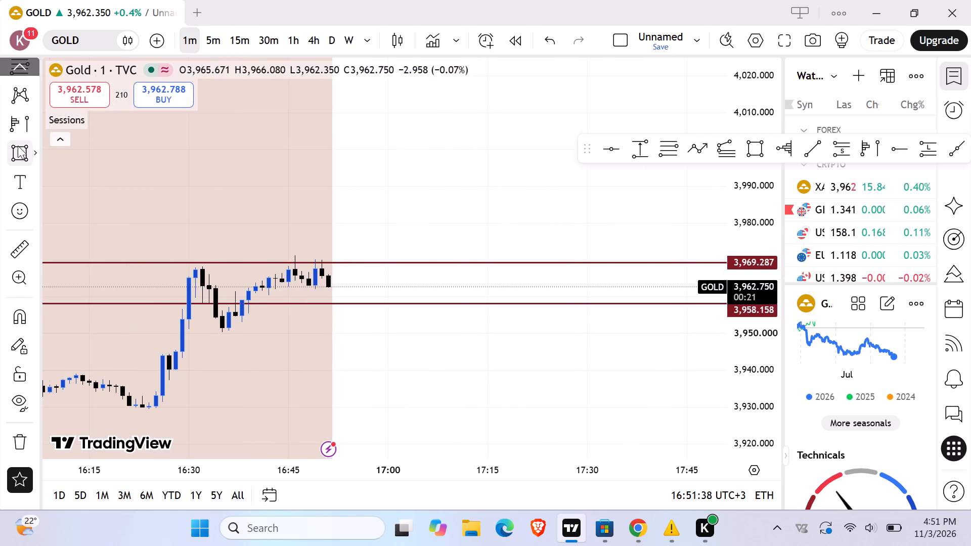
pyautogui.click(17, 146)
pyautogui.moveTo(194, 261); pyautogui.dragTo(215, 313)
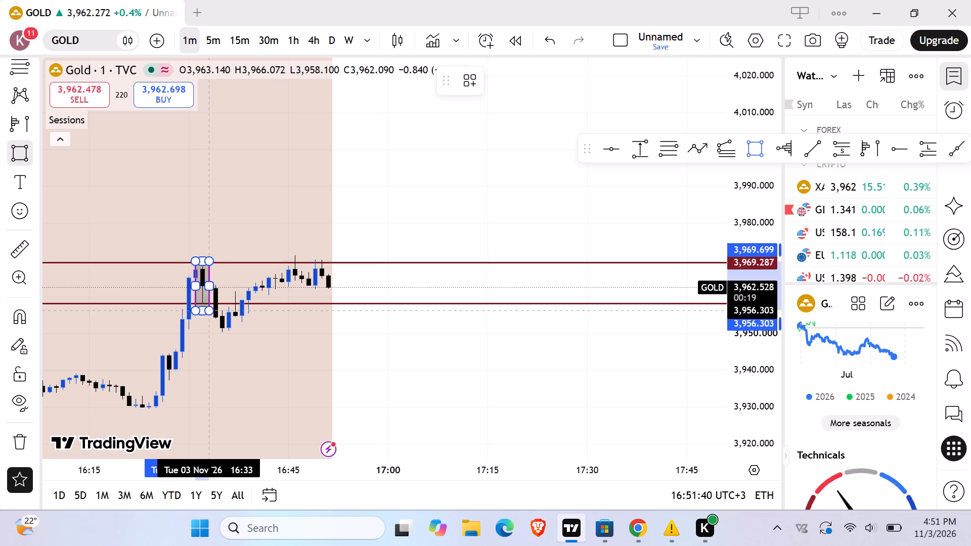
pyautogui.moveTo(215, 313); pyautogui.dragTo(235, 326)
pyautogui.moveTo(266, 327); pyautogui.dragTo(273, 327)
pyautogui.moveTo(278, 327); pyautogui.dragTo(347, 324)
pyautogui.moveTo(332, 293); pyautogui.dragTo(350, 298)
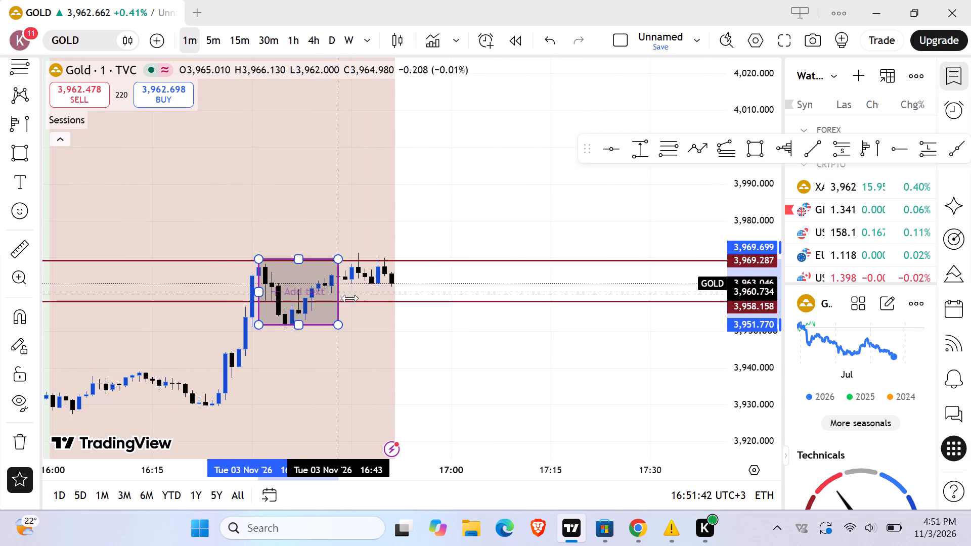
pyautogui.moveTo(350, 298); pyautogui.dragTo(415, 291)
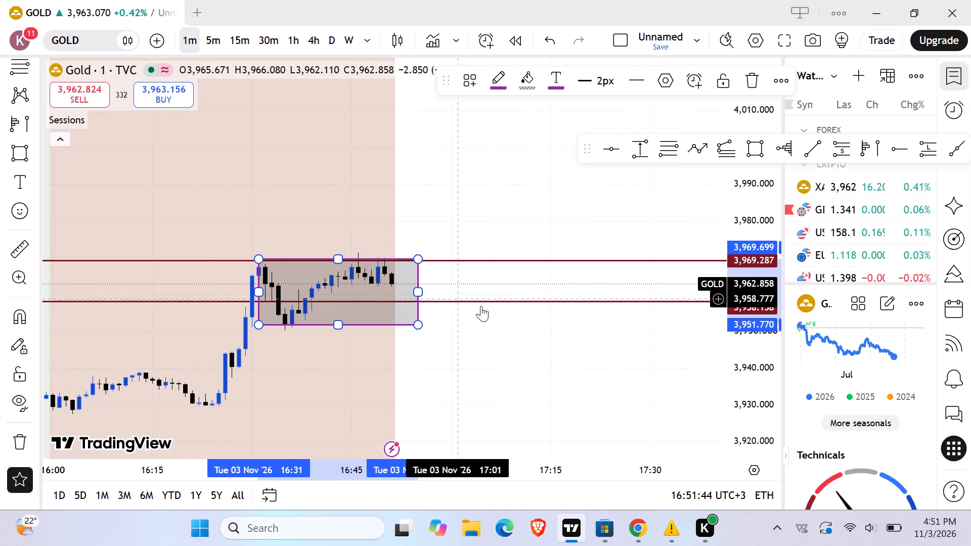
pyautogui.click(486, 315)
# Examine the rectangle and the preceding sessions against the two rays on the 15-minute chart and again on the 1-minute chart.
pyautogui.scroll(-4, 453, 336)
pyautogui.moveTo(538, 411); pyautogui.dragTo(529, 397)
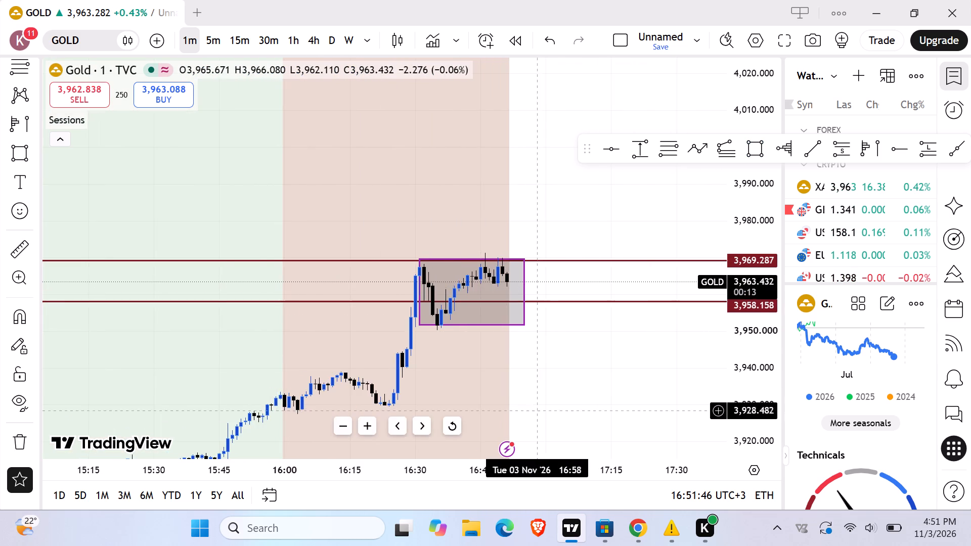
pyautogui.moveTo(529, 397); pyautogui.dragTo(477, 230)
pyautogui.scroll(-10, 492, 285)
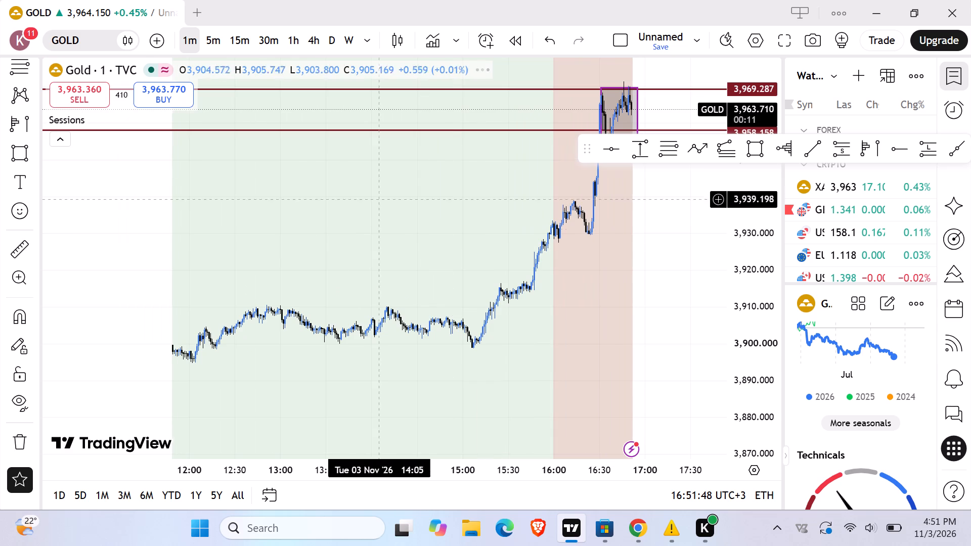
pyautogui.click(237, 38)
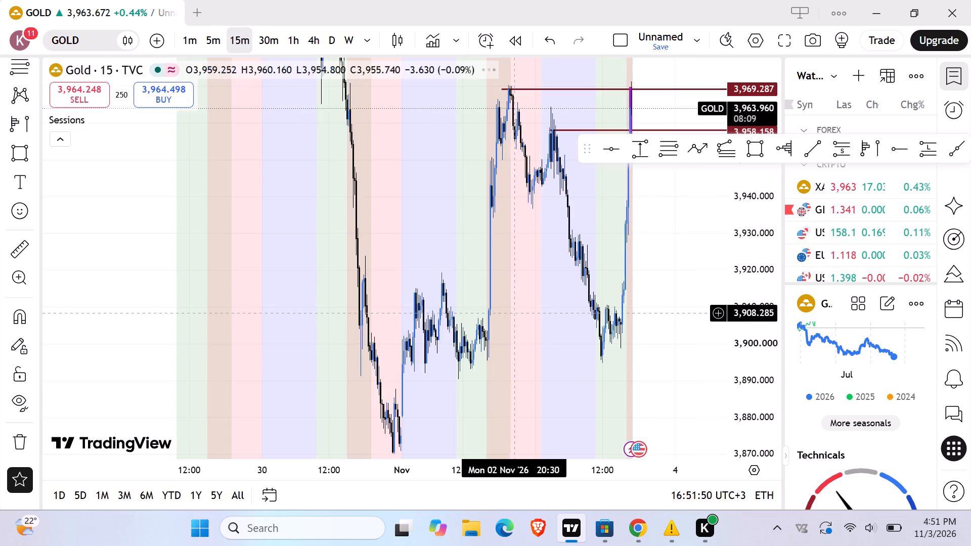
pyautogui.scroll(5, 522, 327)
pyautogui.moveTo(678, 281); pyautogui.dragTo(637, 339)
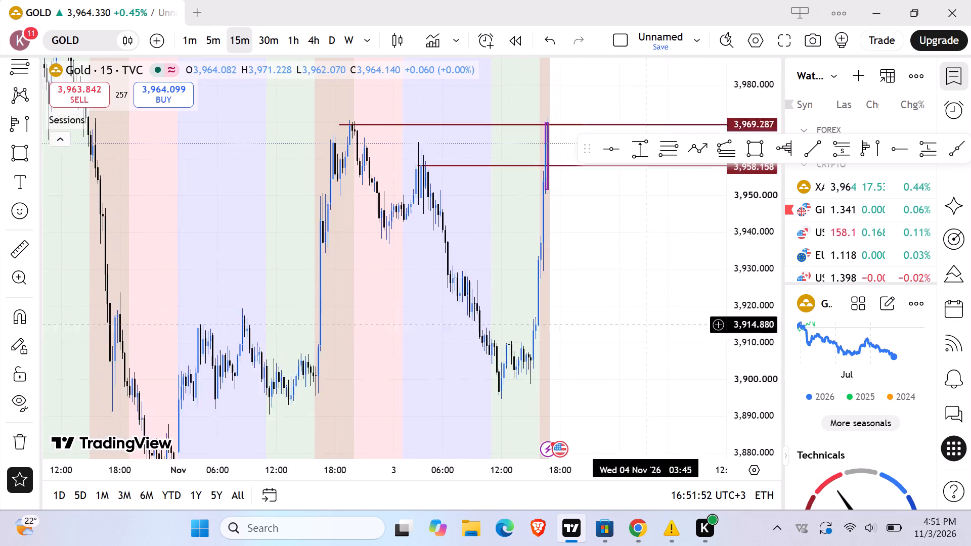
pyautogui.moveTo(637, 339); pyautogui.dragTo(636, 340)
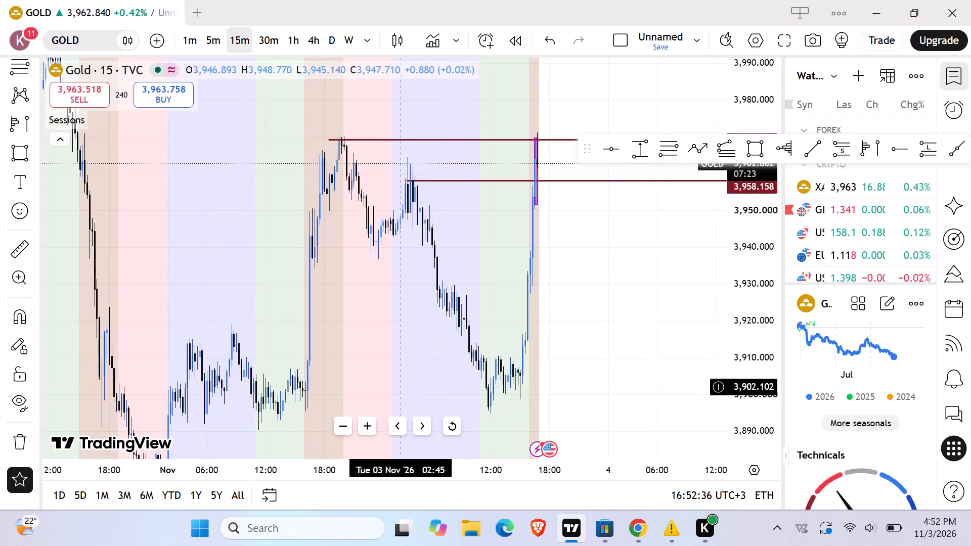
pyautogui.scroll(9, 328, 393)
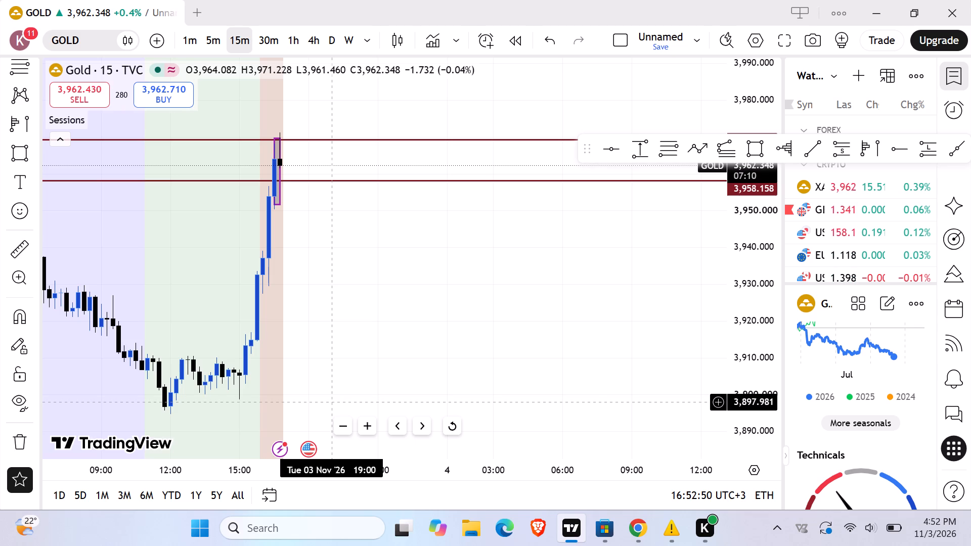
pyautogui.click(189, 43)
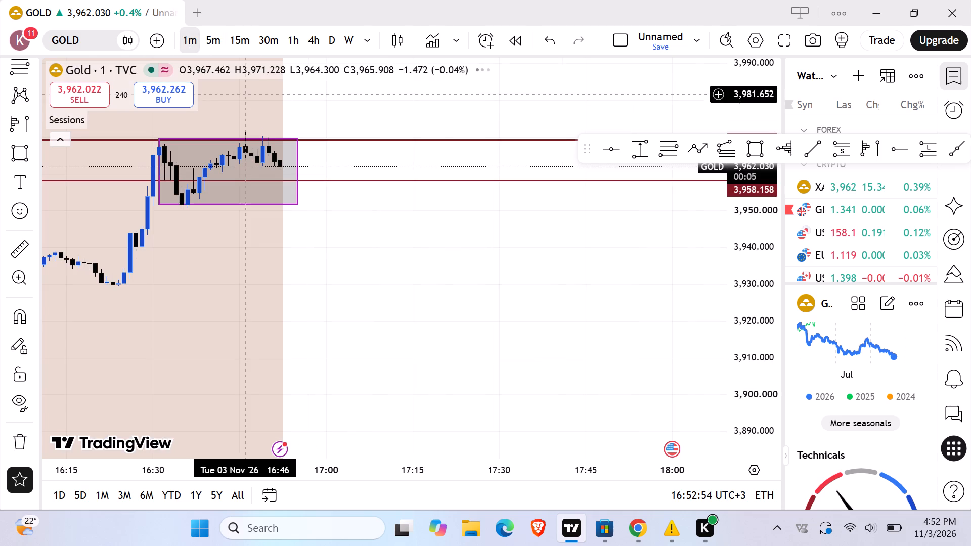
pyautogui.scroll(-1, 257, 114)
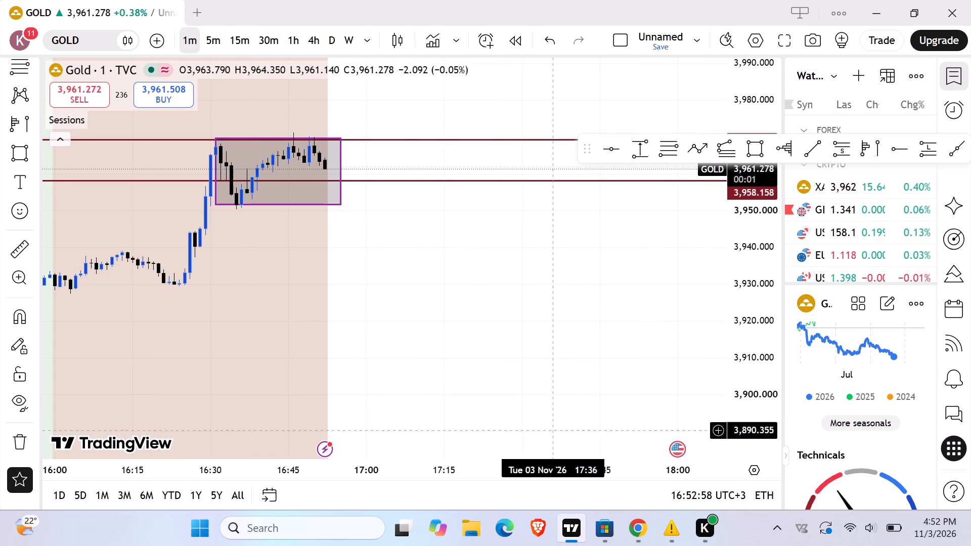
# Switch to Chrome and examine CME's gold open interest heatmap from its expiration and date settings down.
pyautogui.click(644, 532)
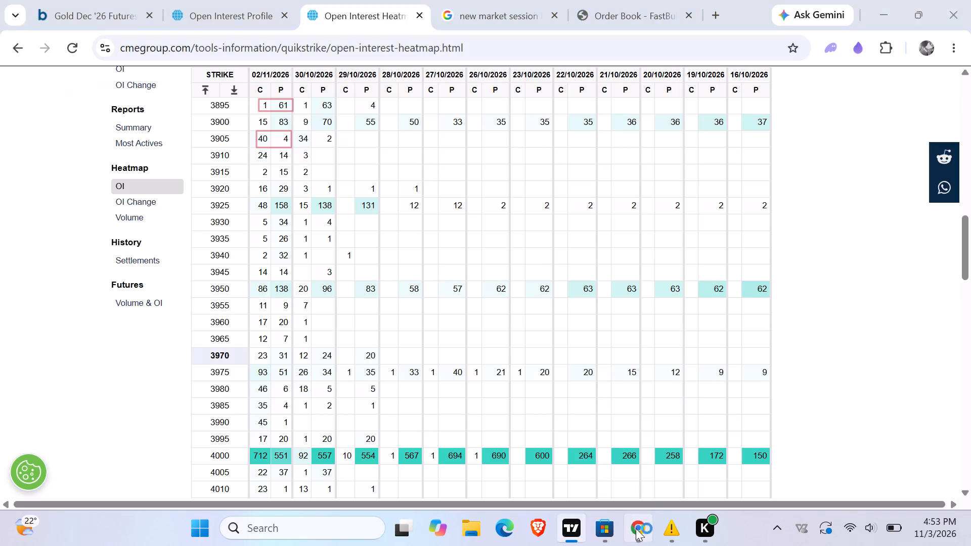
pyautogui.scroll(2, 287, 96)
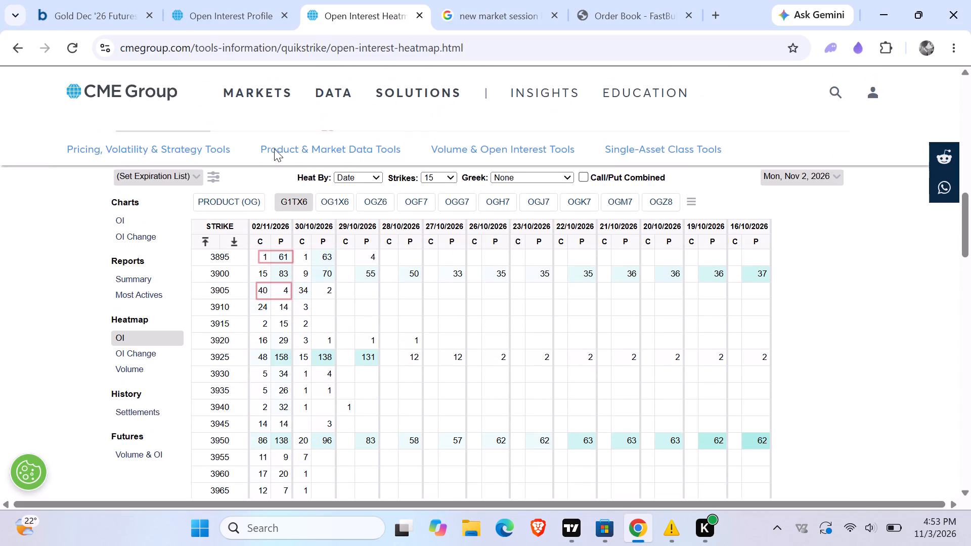
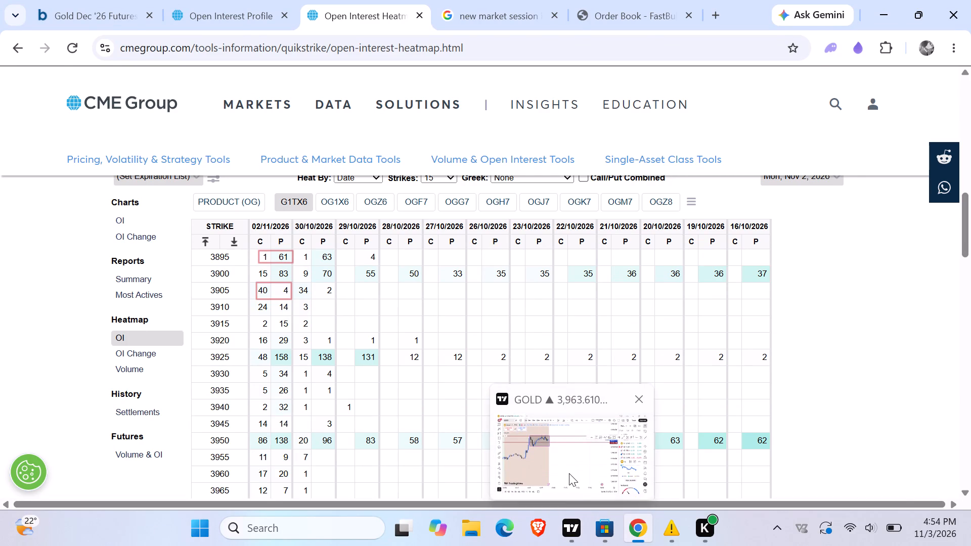
# Switch to TradingView and place a fixed range volume profile over the 3 November consolidation, from 16:31 to 16:54.
pyautogui.click(569, 473)
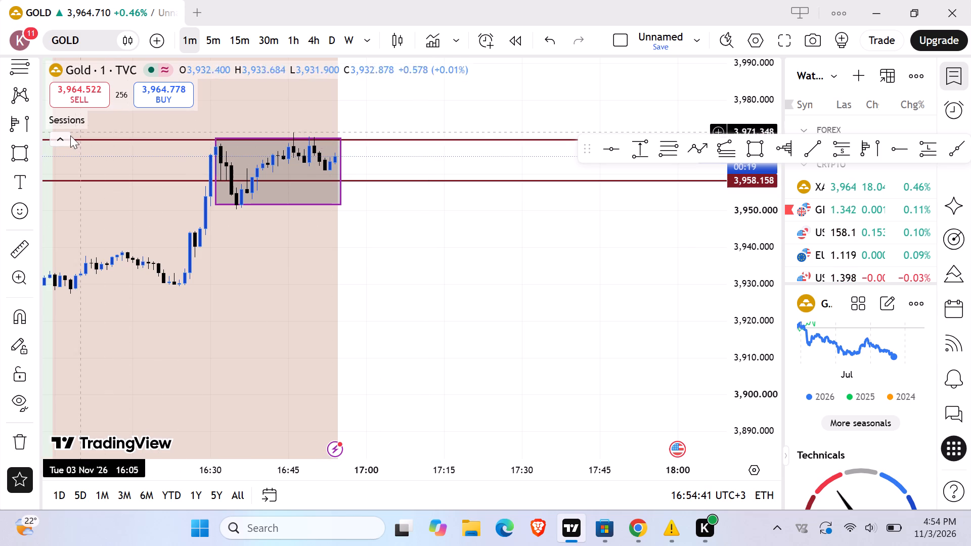
pyautogui.click(14, 127)
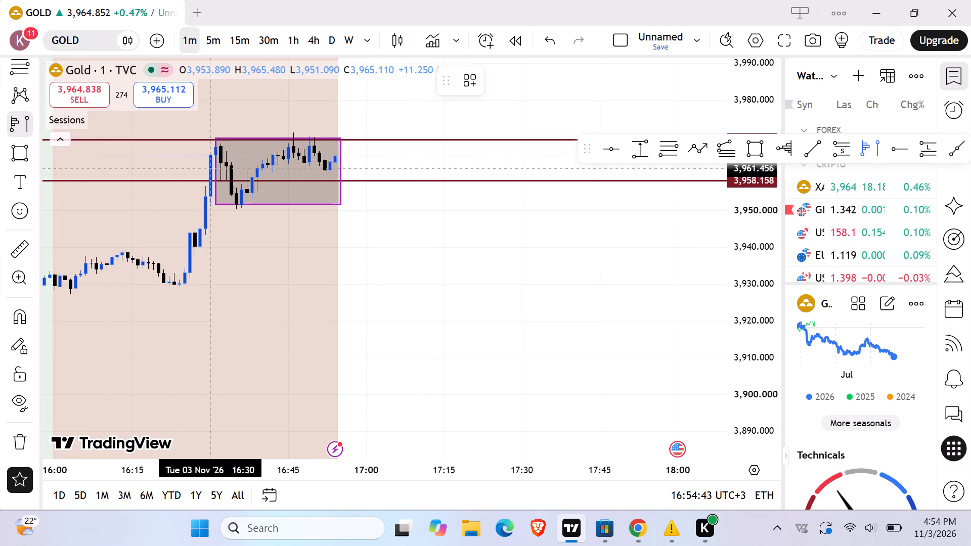
pyautogui.click(214, 173)
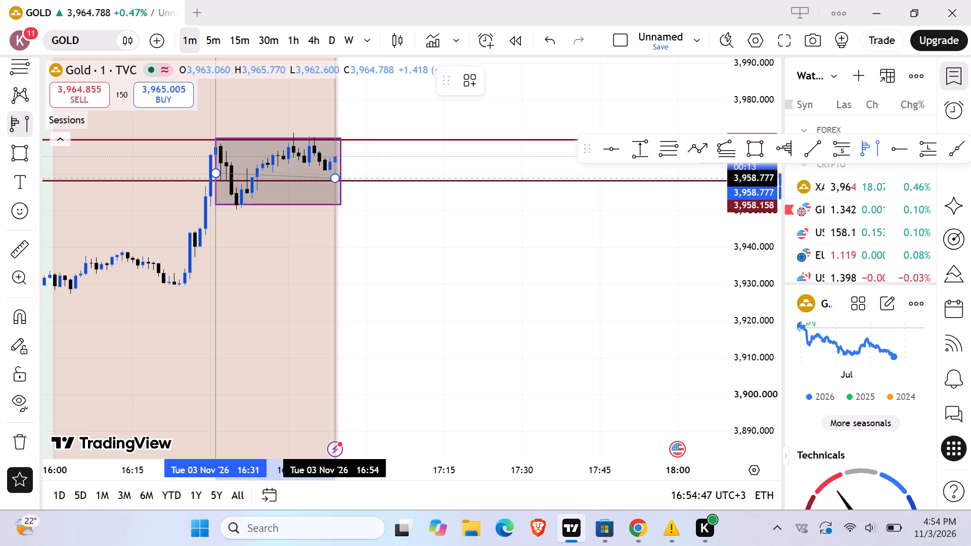
pyautogui.click(343, 176)
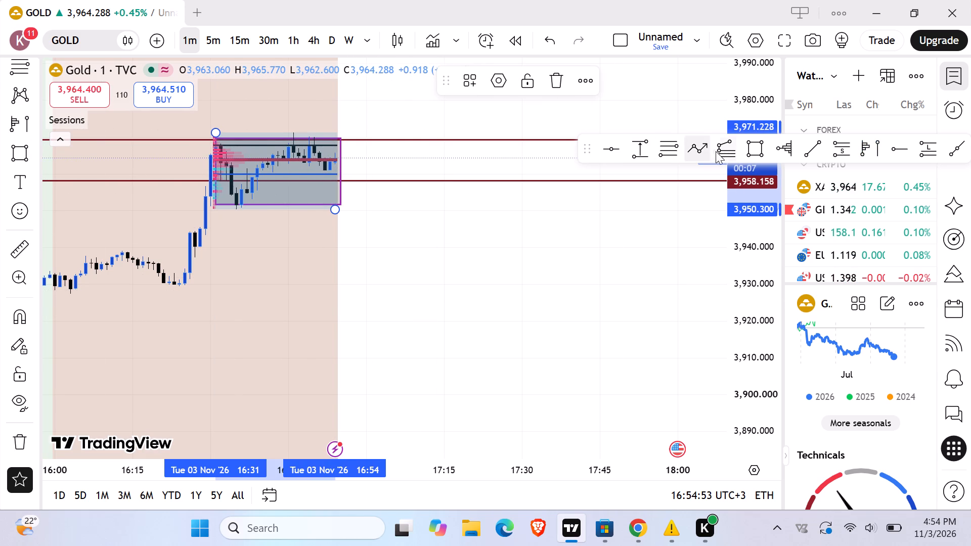
# Draw a thin rectangle along the profile's point of control, about 3,963.52 to 3,964.14, from 16:31 to 17:17.
pyautogui.click(755, 146)
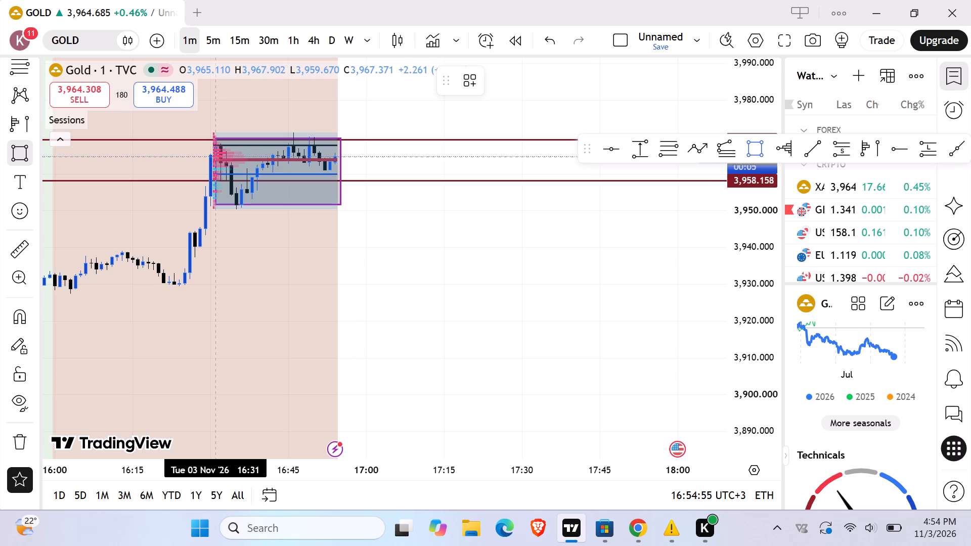
pyautogui.click(213, 159)
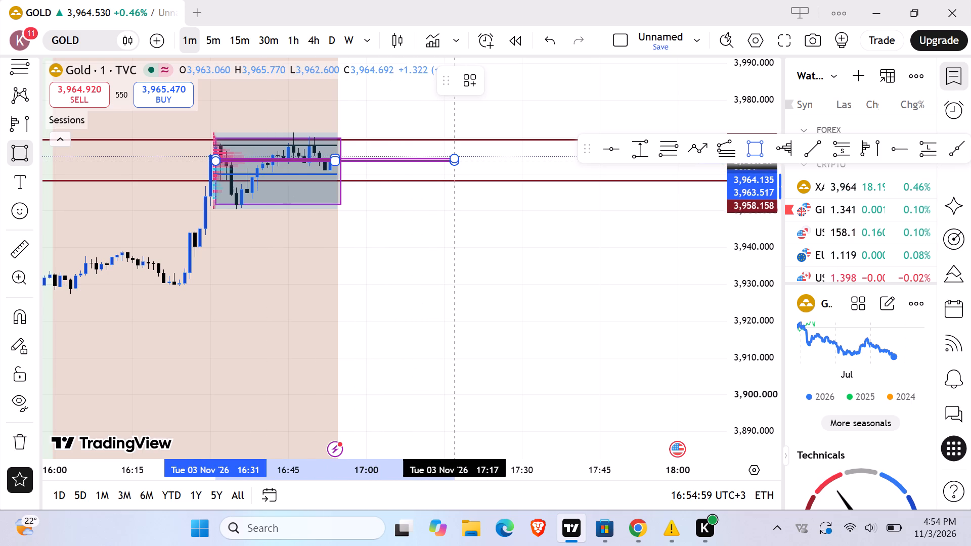
pyautogui.click(456, 161)
pyautogui.click(414, 239)
# Delete the volume profile covering the consolidation, keeping both rectangles.
pyautogui.moveTo(412, 239); pyautogui.dragTo(456, 354)
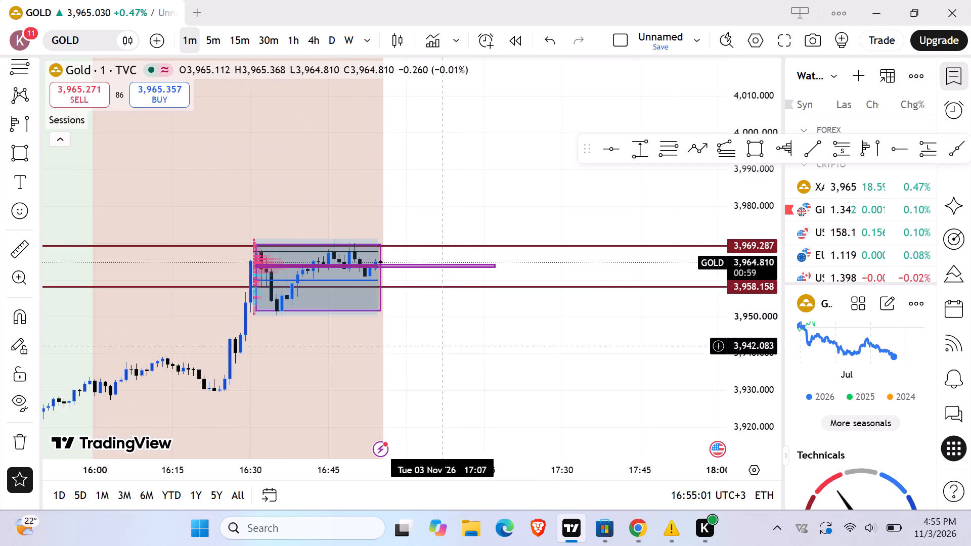
pyautogui.scroll(9, 376, 283)
pyautogui.scroll(-3, 350, 303)
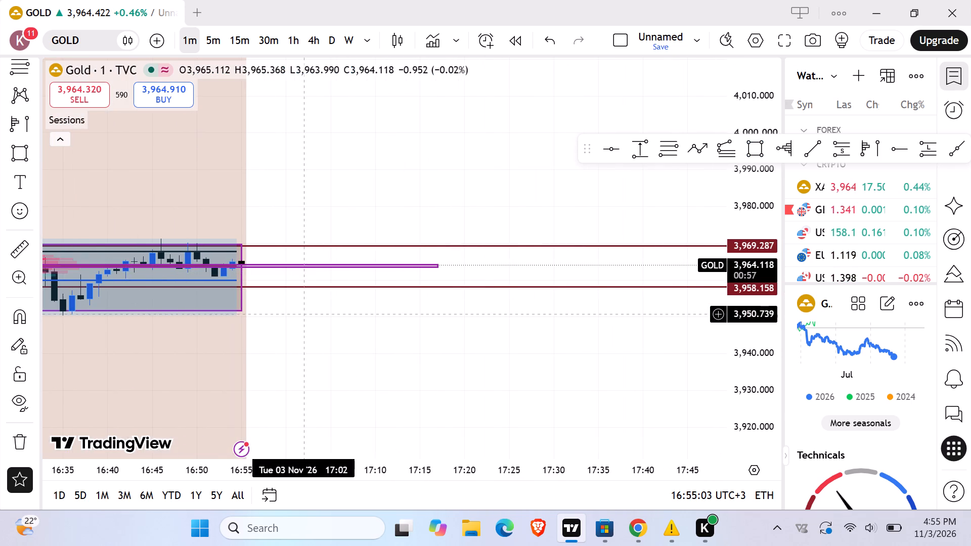
pyautogui.click(242, 313)
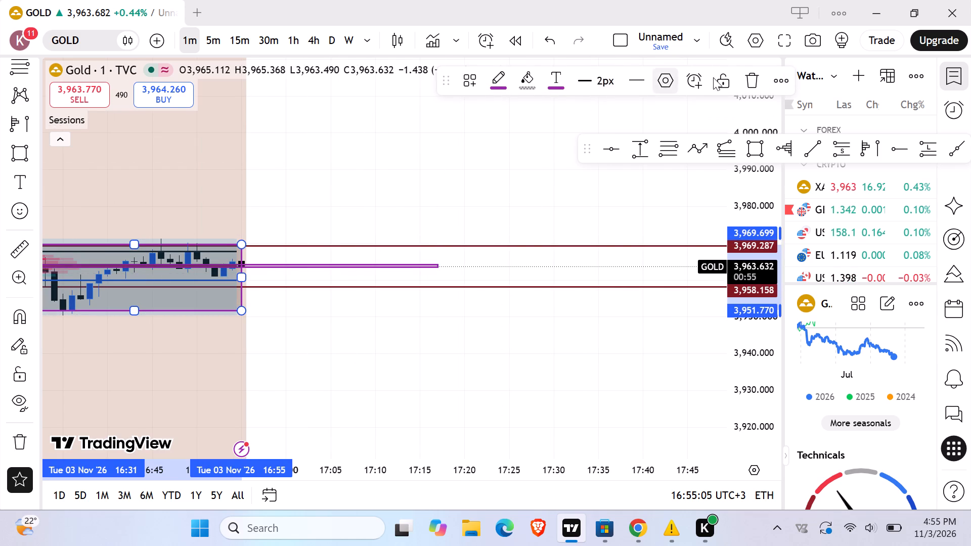
pyautogui.scroll(-2, 438, 171)
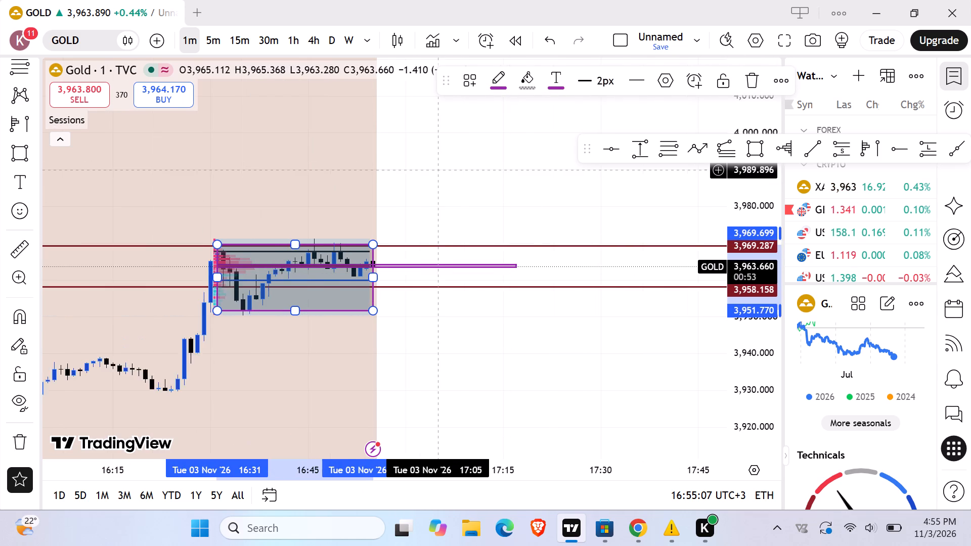
pyautogui.scroll(-5, 435, 169)
pyautogui.click(550, 323)
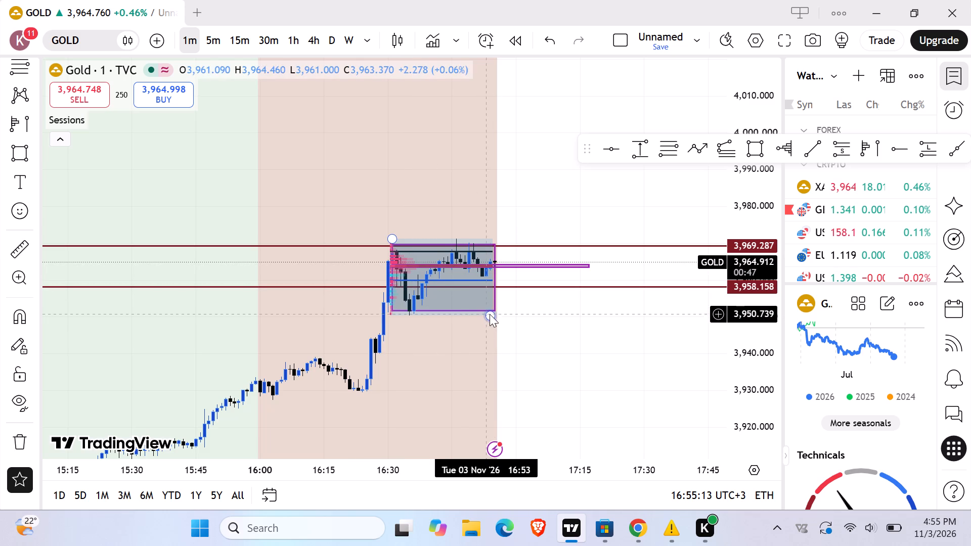
pyautogui.click(490, 315)
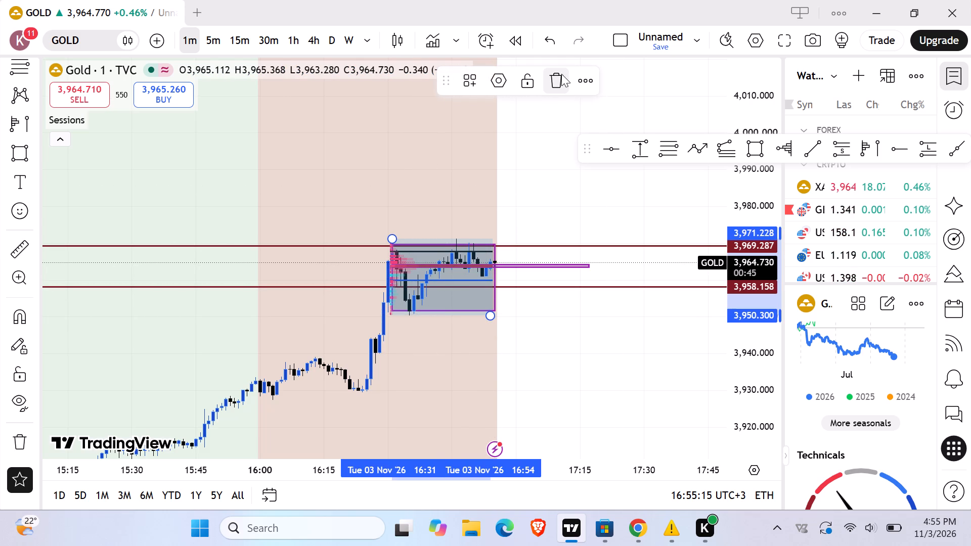
pyautogui.click(558, 76)
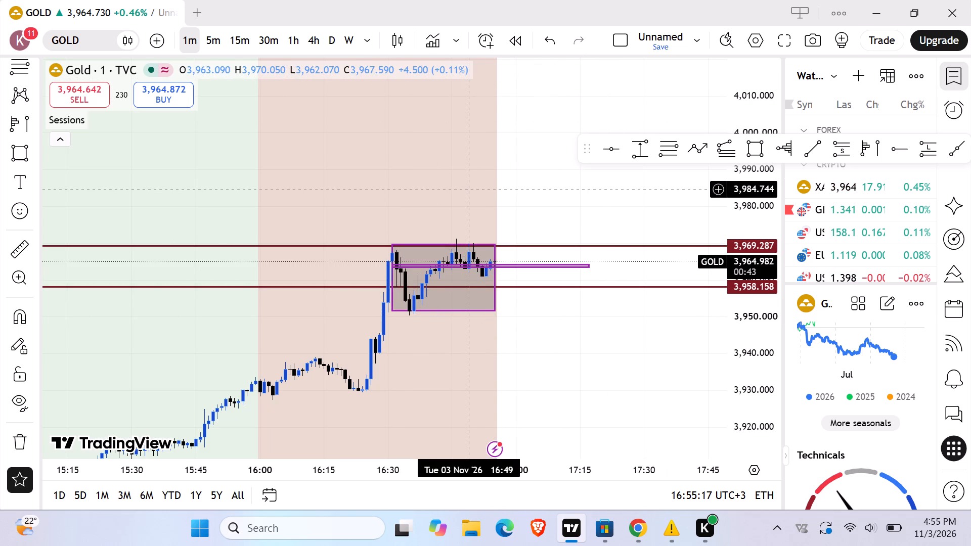
# Place a new fixed range volume profile over the consolidation rectangle, from 16:31 to 16:54.
pyautogui.scroll(3, 468, 189)
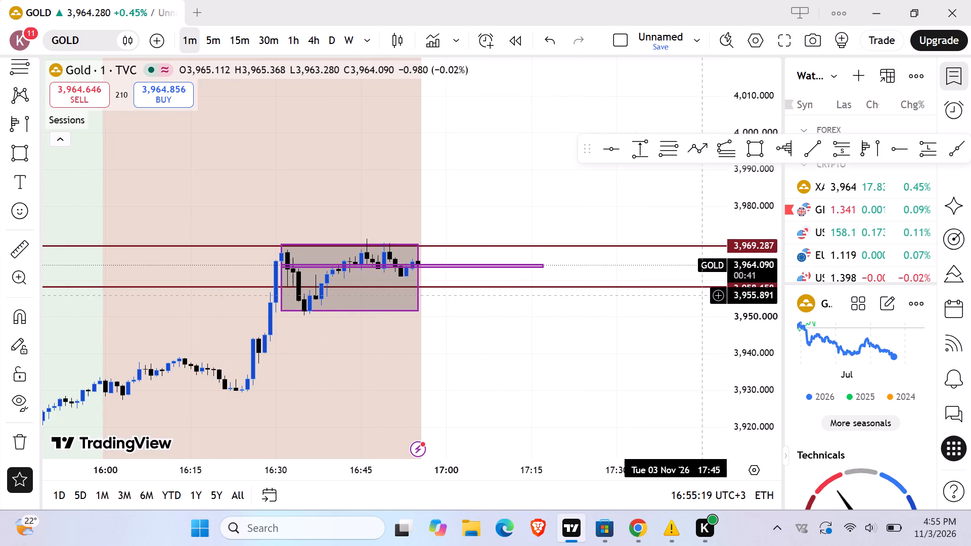
pyautogui.scroll(20, 756, 253)
pyautogui.scroll(6, 756, 253)
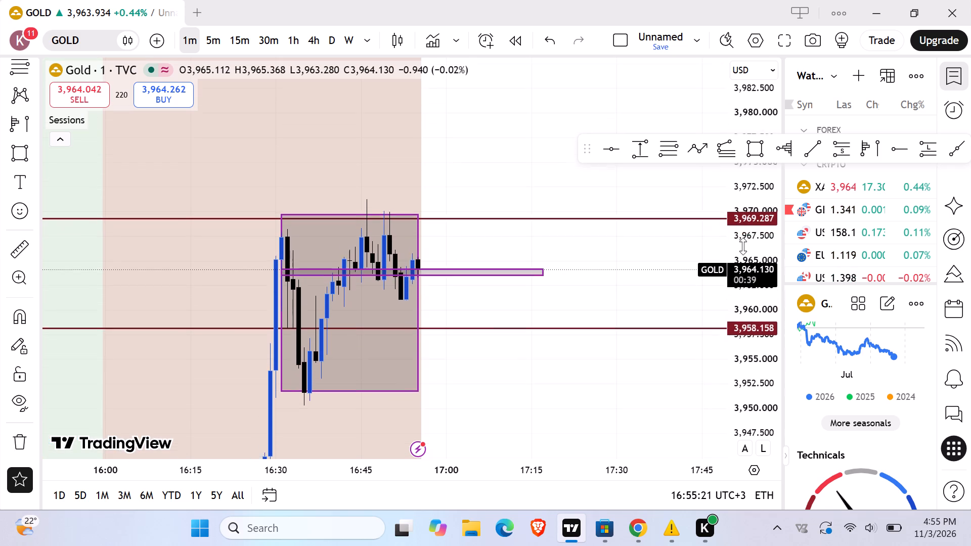
pyautogui.scroll(20, 743, 246)
pyautogui.scroll(6, 521, 346)
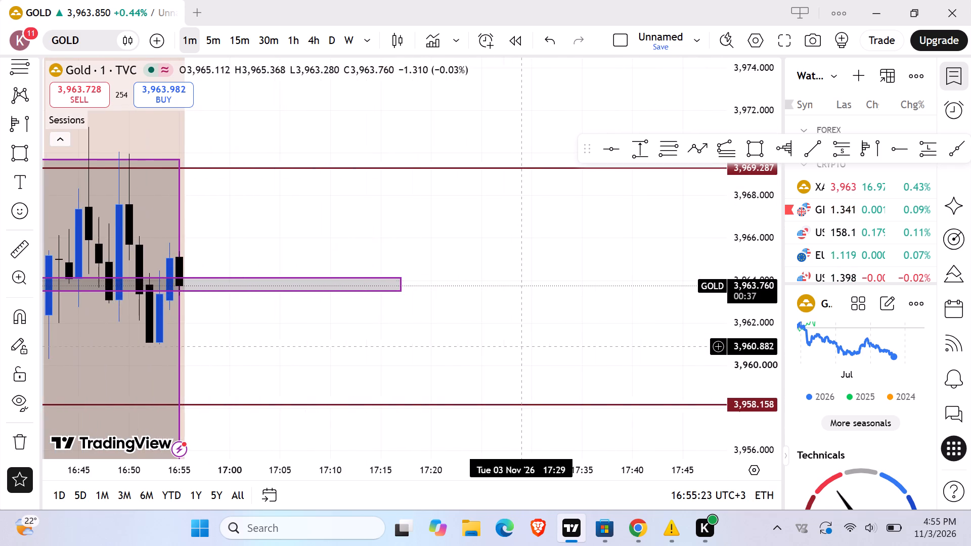
pyautogui.moveTo(486, 355); pyautogui.dragTo(760, 282)
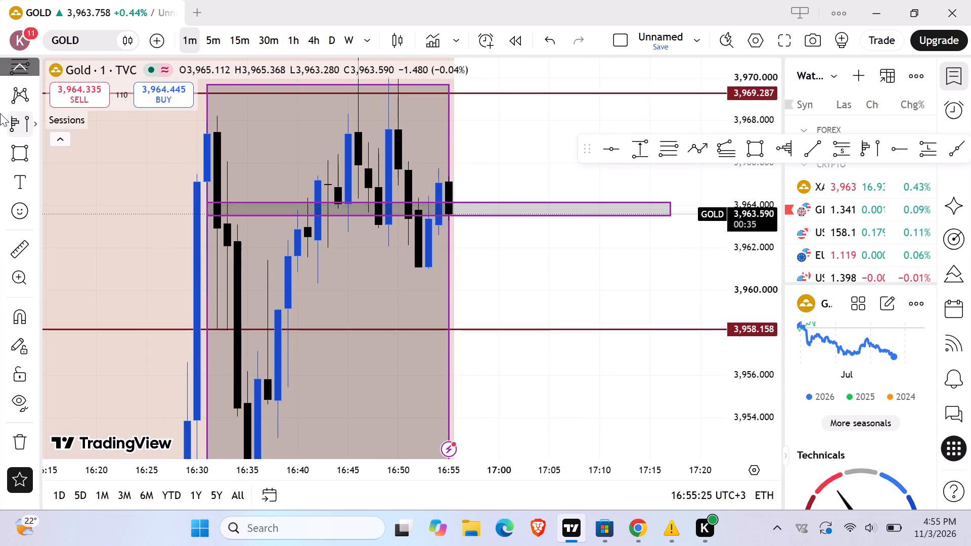
pyautogui.click(3, 119)
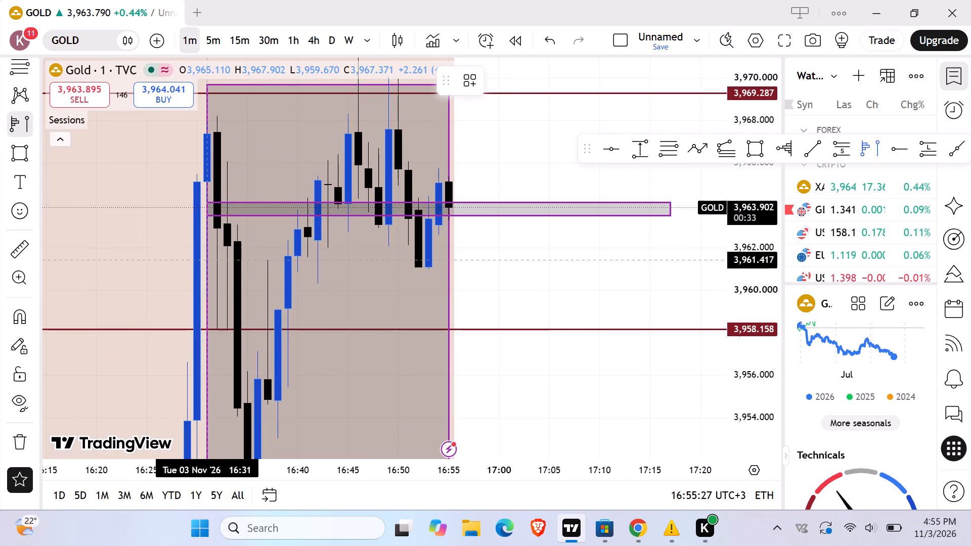
pyautogui.click(207, 262)
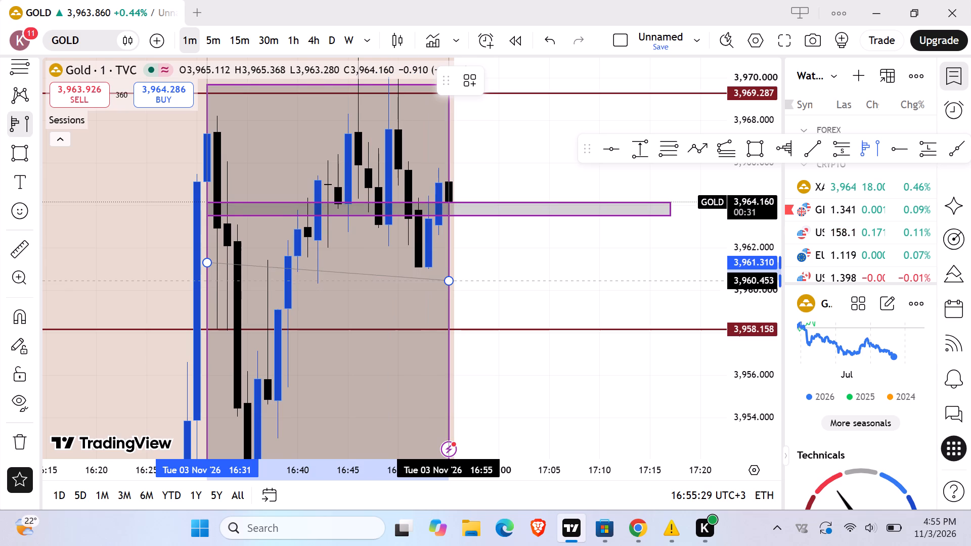
pyautogui.click(443, 275)
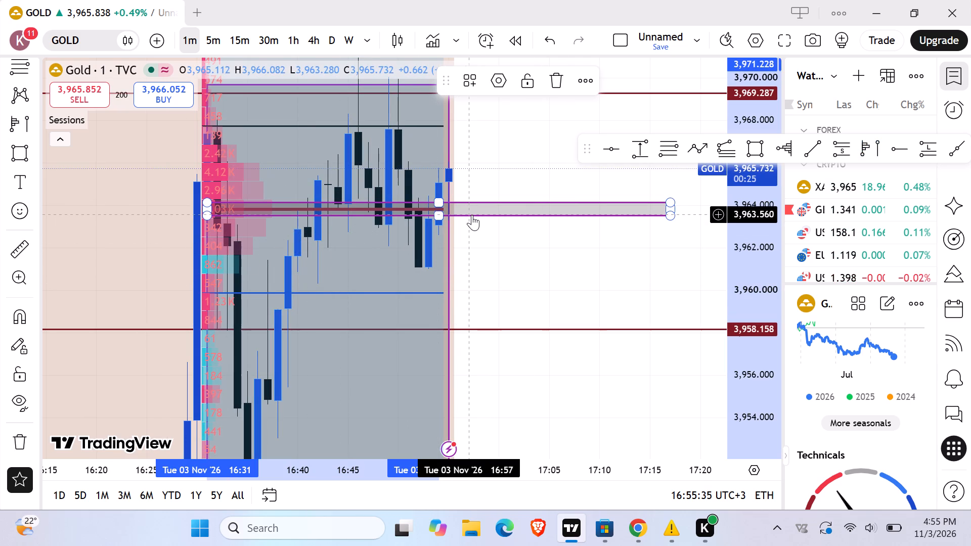
# Narrow the thin rectangle to the profile's point of control, about 3,963.70 to 3,963.88.
pyautogui.click(440, 215)
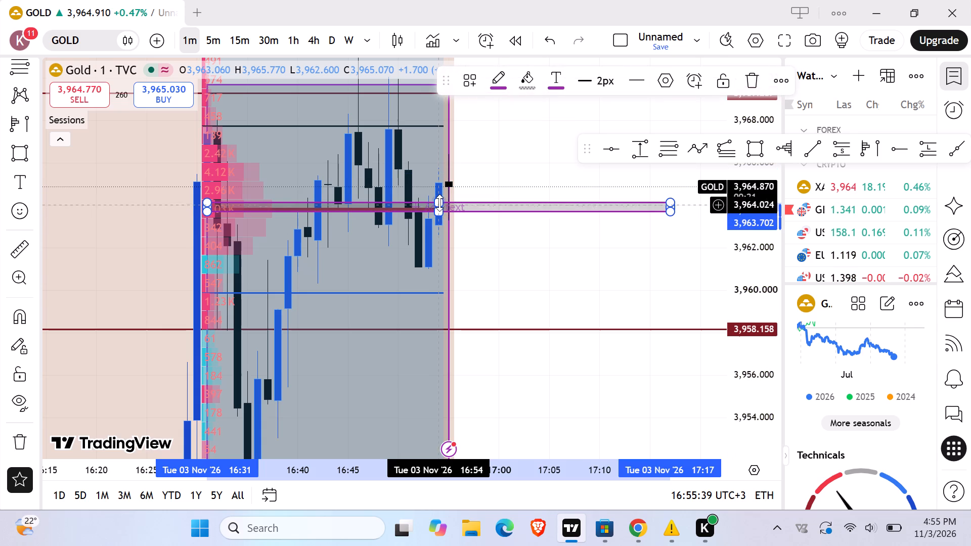
pyautogui.moveTo(438, 202); pyautogui.dragTo(441, 208)
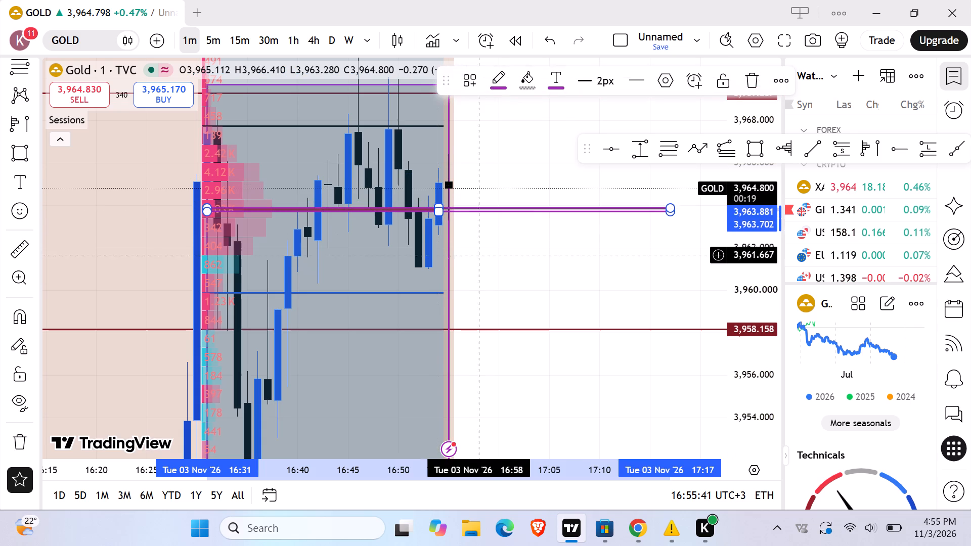
pyautogui.click(485, 263)
# Delete the volume profile over the consolidation, keeping the narrowed rectangle.
pyautogui.scroll(-1, 505, 246)
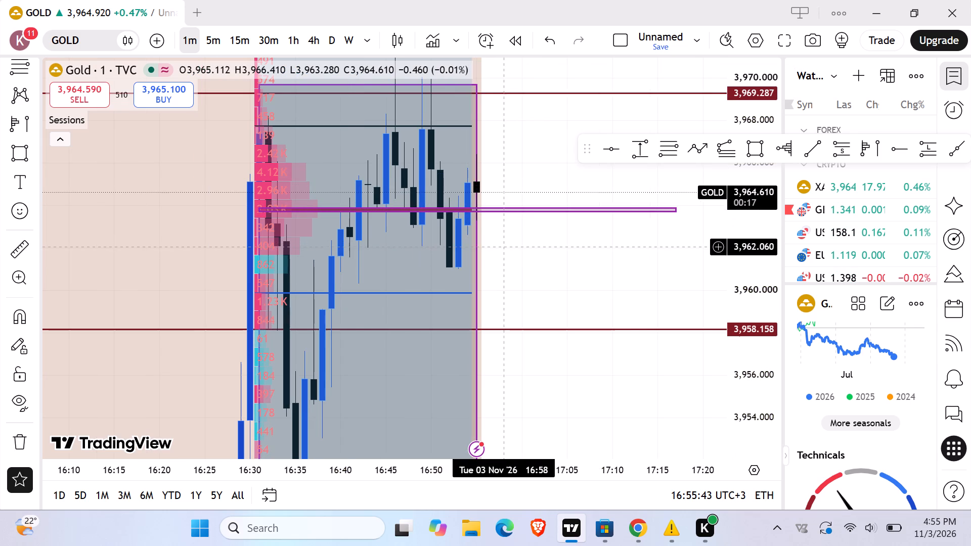
pyautogui.scroll(-9, 782, 215)
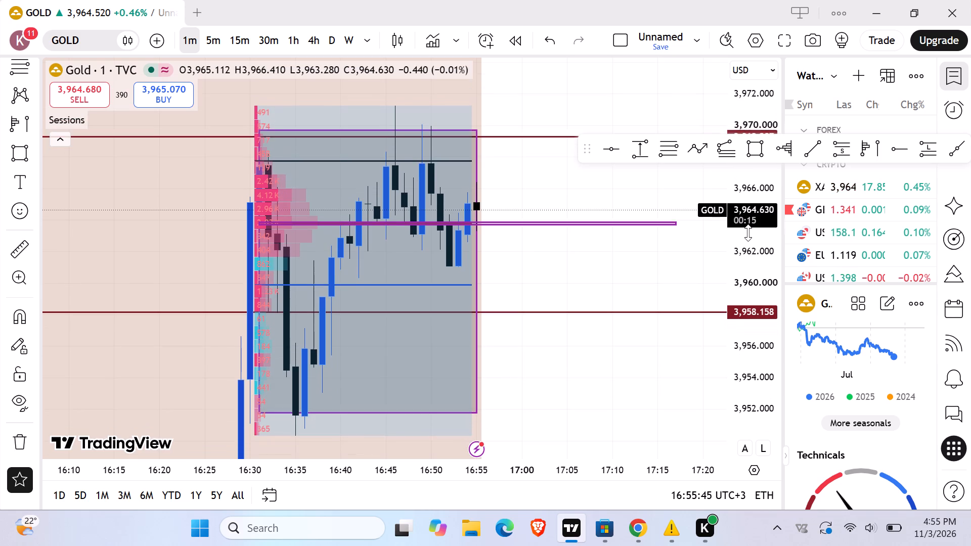
pyautogui.scroll(-5, 748, 233)
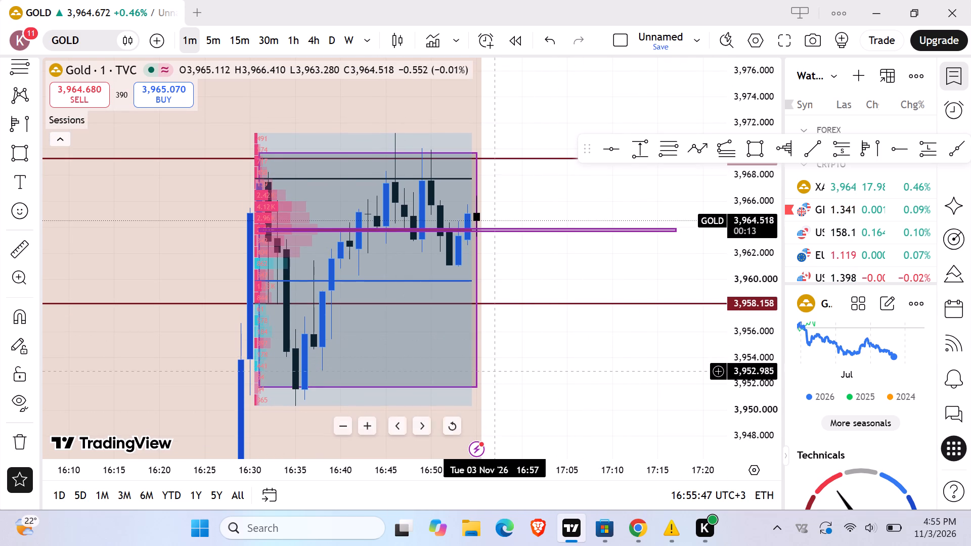
pyautogui.click(469, 404)
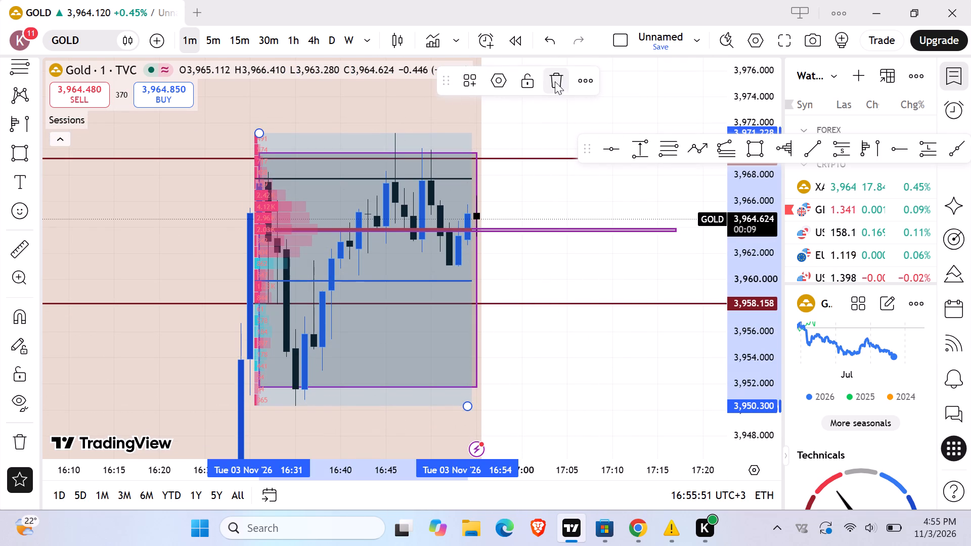
pyautogui.click(556, 80)
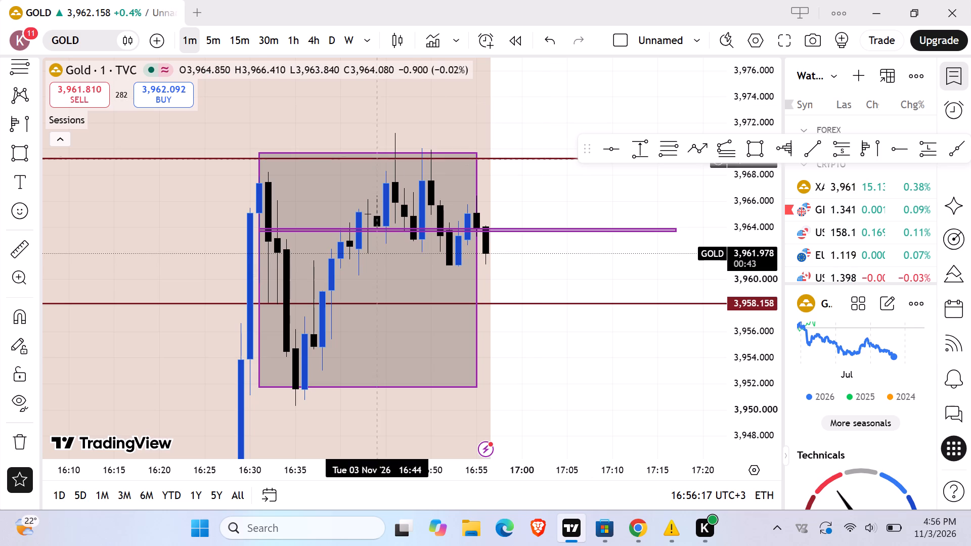
# Examine price action around the consolidation and the thin rectangle on the 5-minute and 1-minute charts.
pyautogui.click(218, 39)
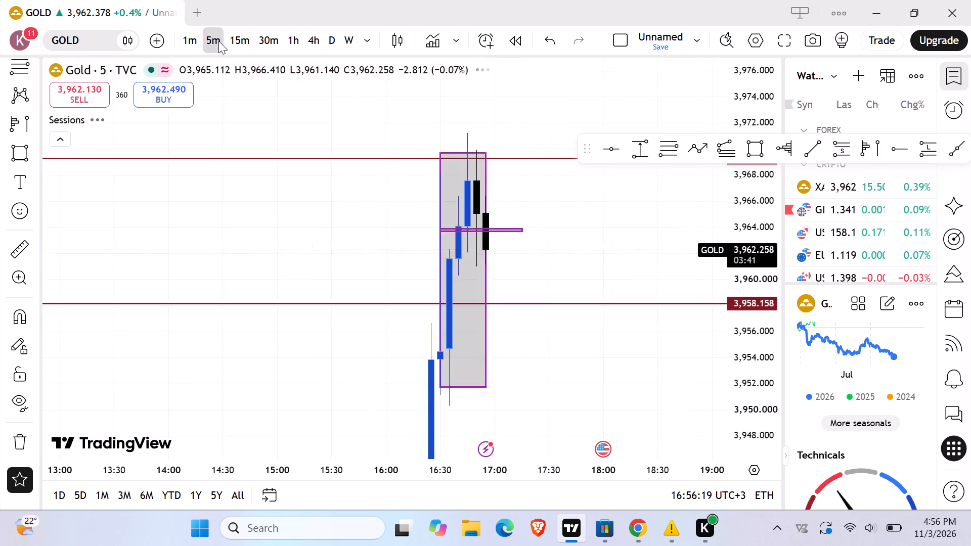
pyautogui.scroll(14, 437, 232)
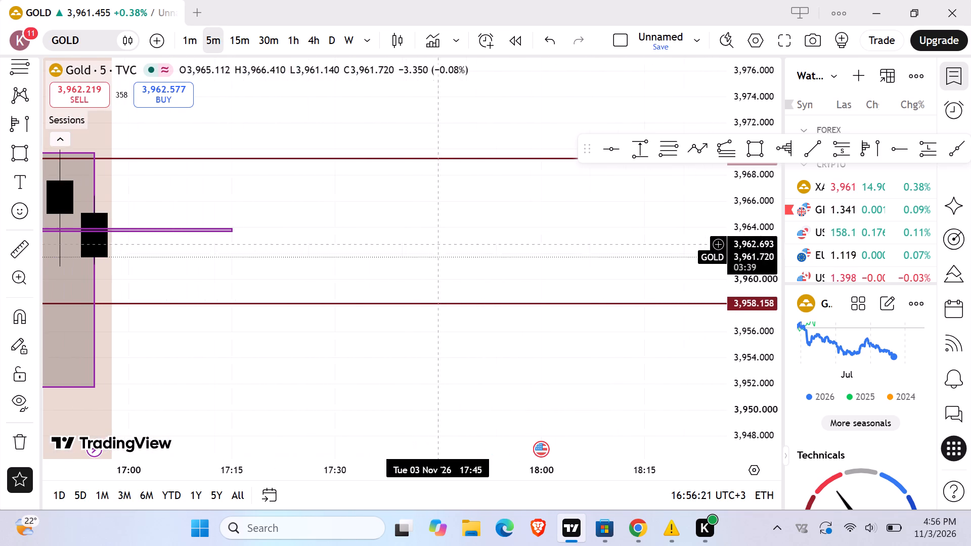
pyautogui.moveTo(389, 256); pyautogui.dragTo(586, 221)
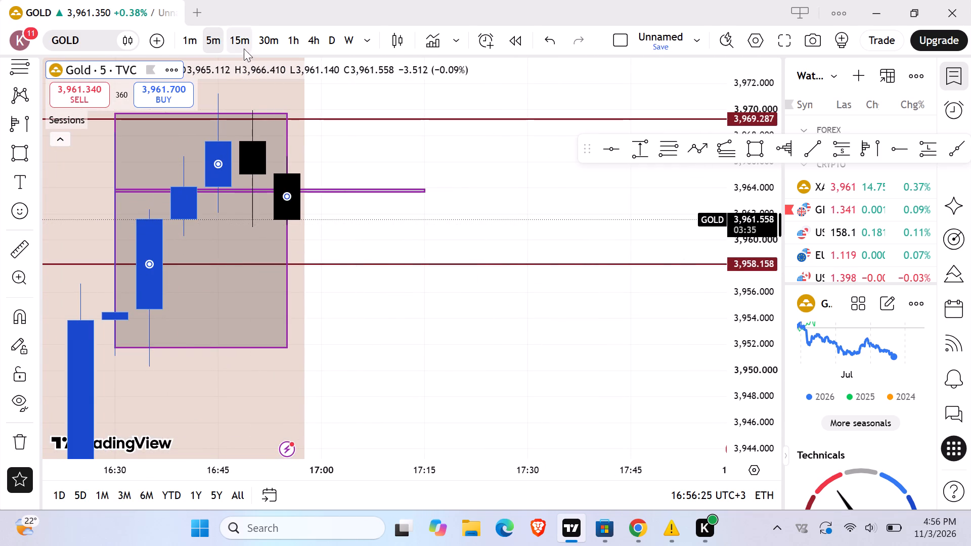
pyautogui.click(194, 41)
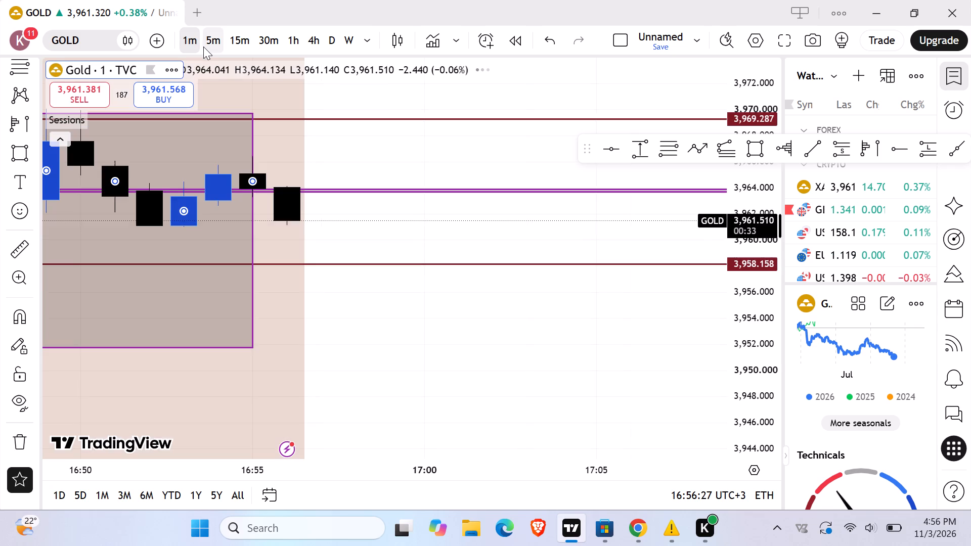
pyautogui.scroll(-3, 228, 63)
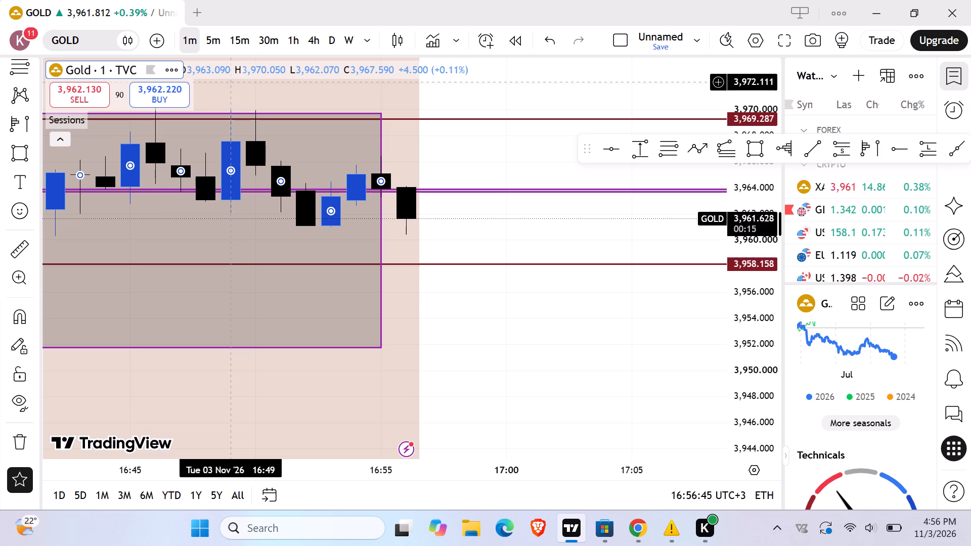
pyautogui.scroll(-2, 286, 176)
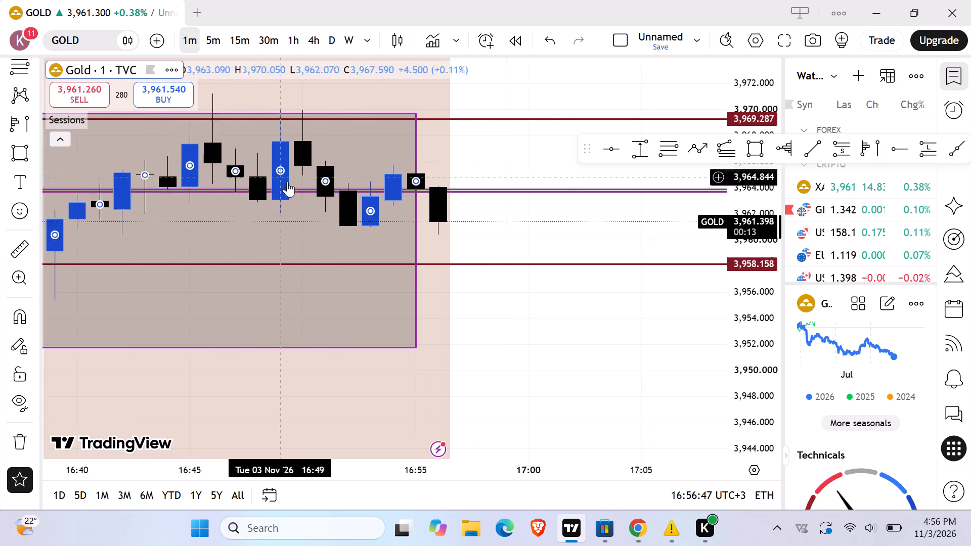
pyautogui.scroll(-1, 287, 181)
pyautogui.scroll(-2, 414, 330)
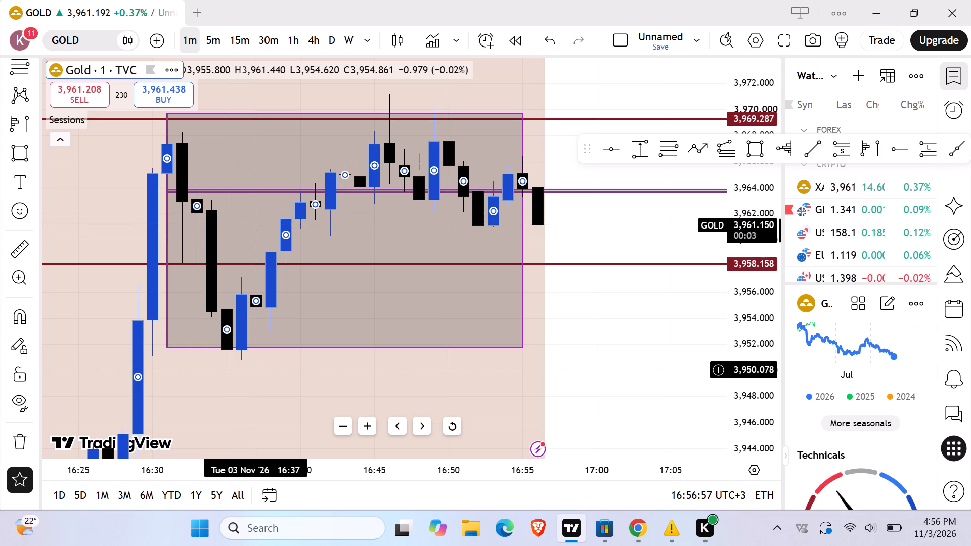
# Hide the Sessions indicator on the 1-minute gold chart.
pyautogui.click(93, 117)
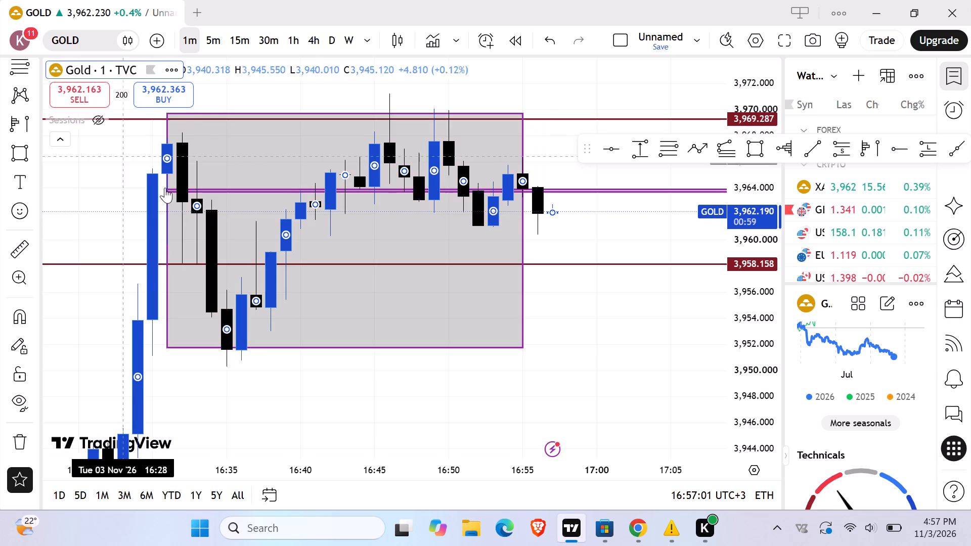
pyautogui.moveTo(301, 406); pyautogui.dragTo(382, 400)
pyautogui.moveTo(469, 418); pyautogui.dragTo(414, 408)
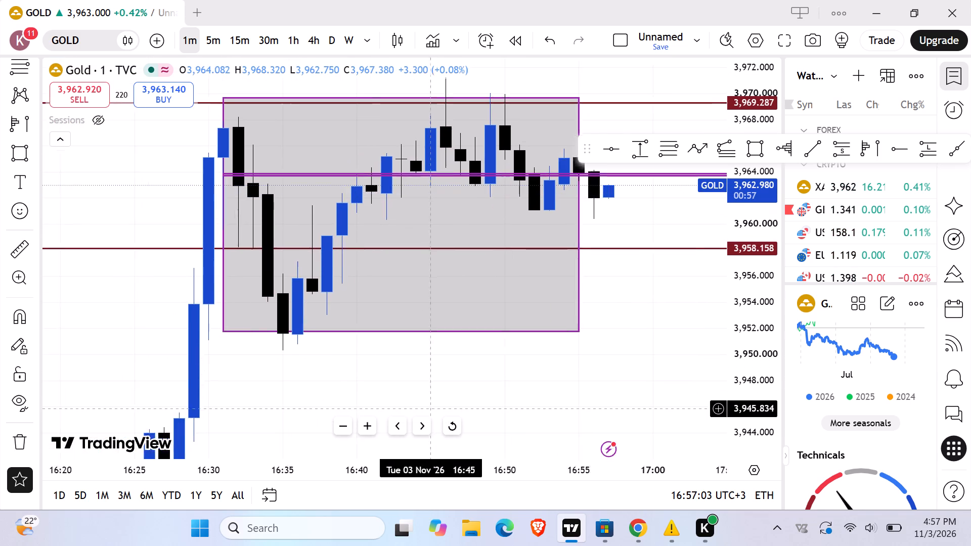
pyautogui.moveTo(414, 408); pyautogui.dragTo(394, 407)
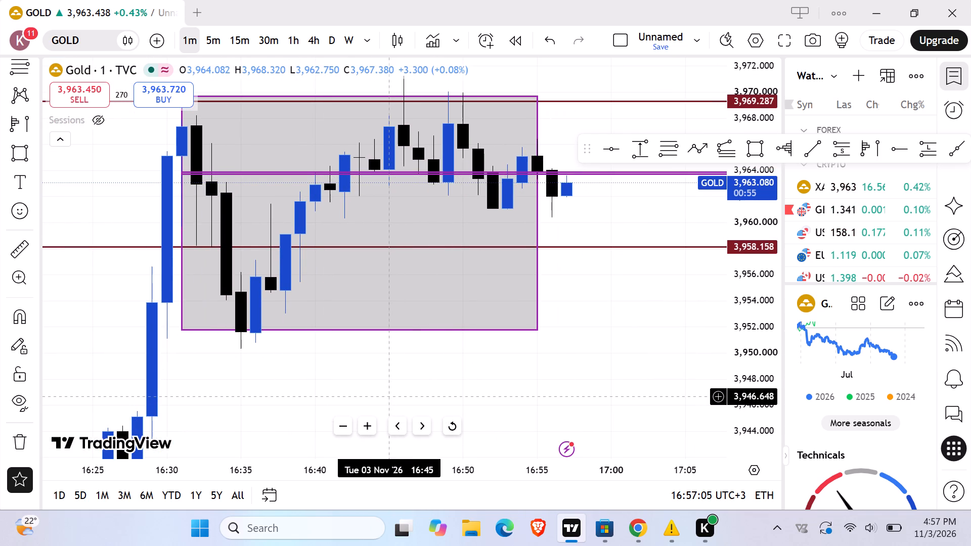
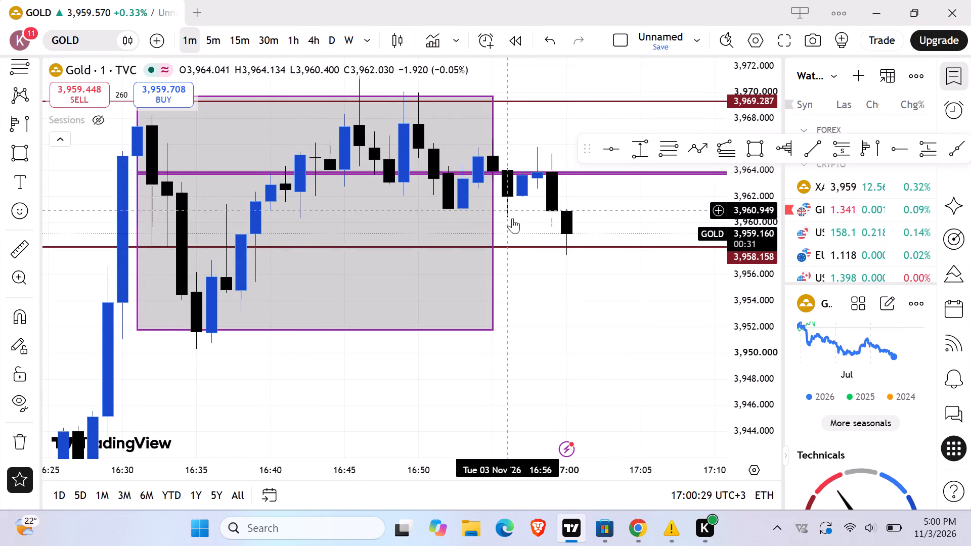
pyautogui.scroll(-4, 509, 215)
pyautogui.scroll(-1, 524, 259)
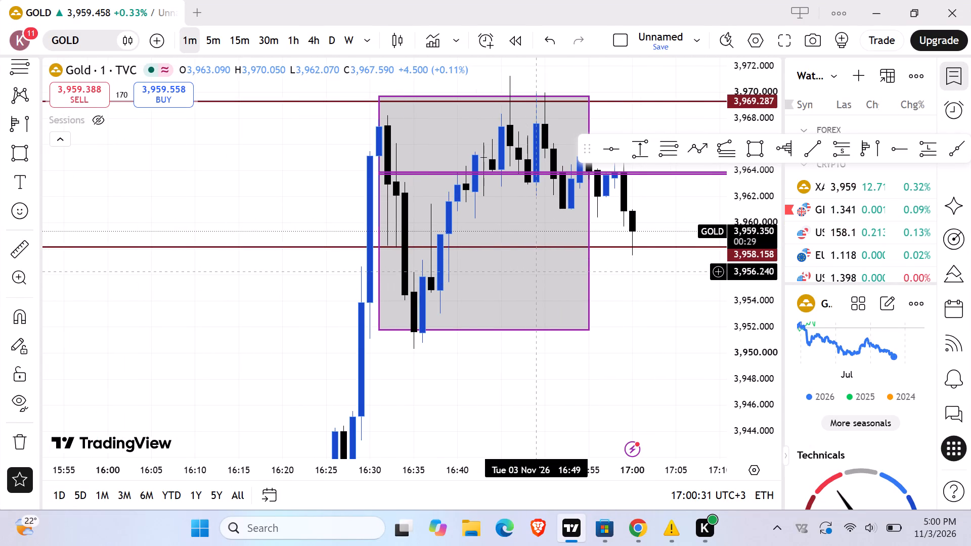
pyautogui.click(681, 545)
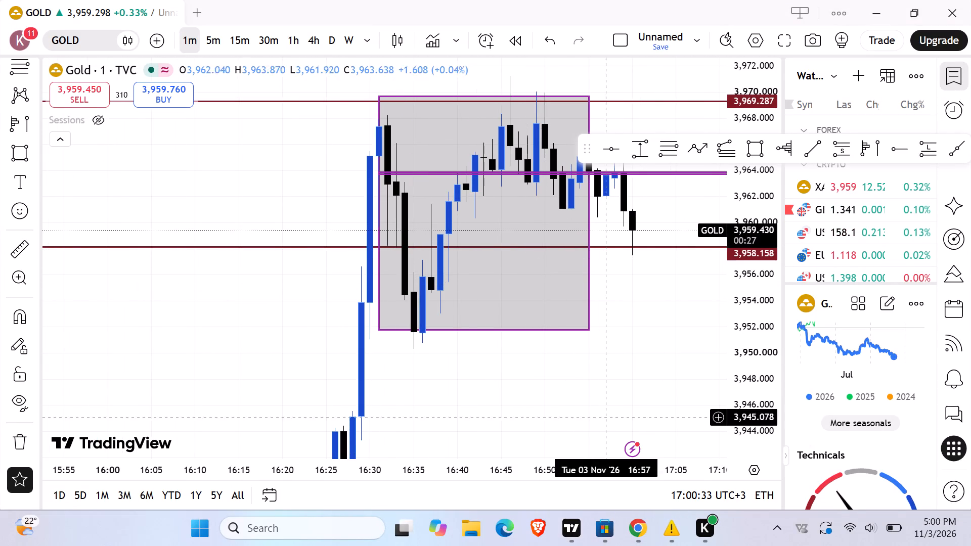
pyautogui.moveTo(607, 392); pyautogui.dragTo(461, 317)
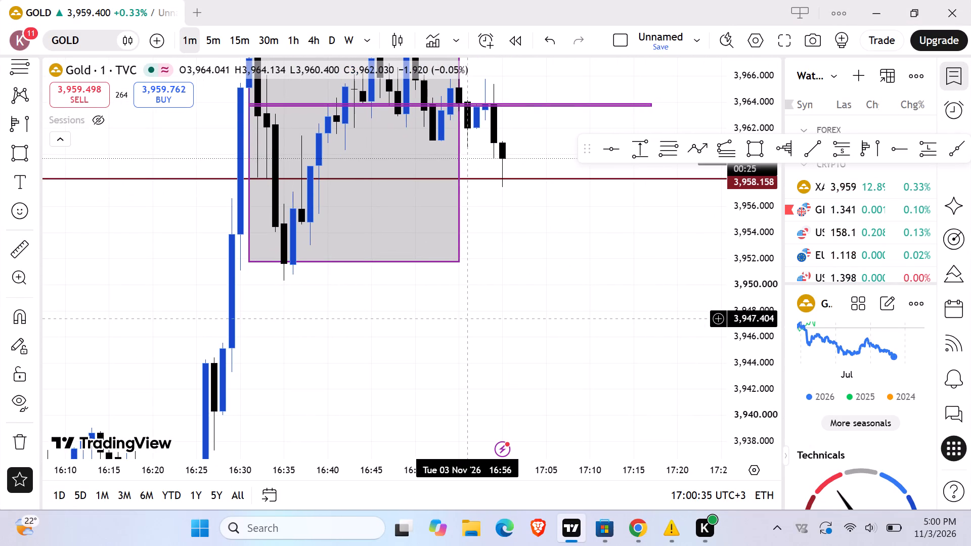
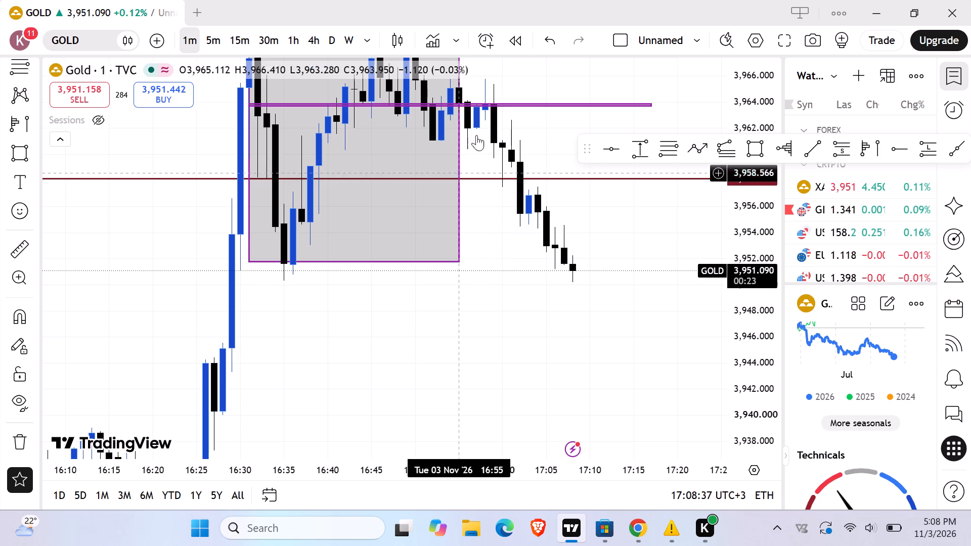
# Move the dark red horizontal line down to the lower edge of the purple consolidation box, at about 3,951.764.
pyautogui.moveTo(469, 177); pyautogui.dragTo(476, 211)
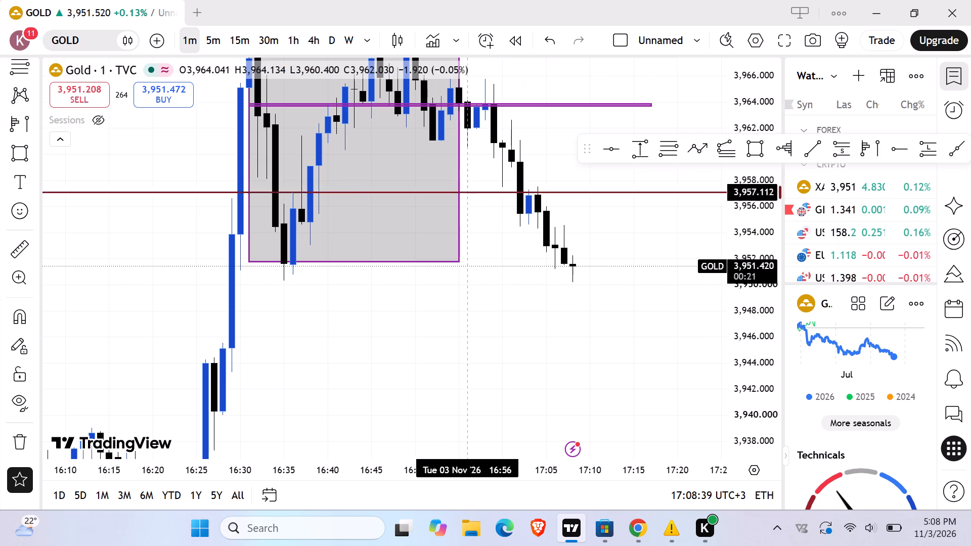
pyautogui.moveTo(476, 211); pyautogui.dragTo(491, 262)
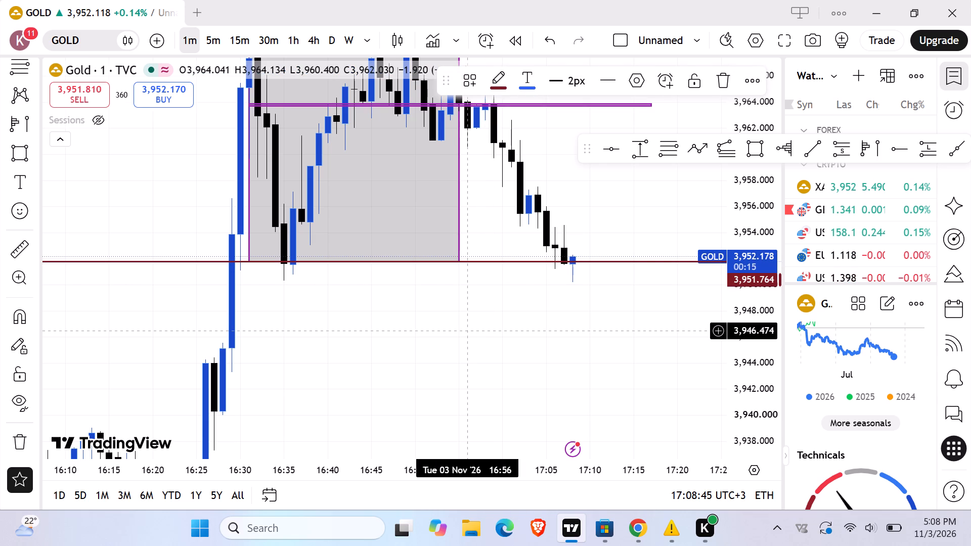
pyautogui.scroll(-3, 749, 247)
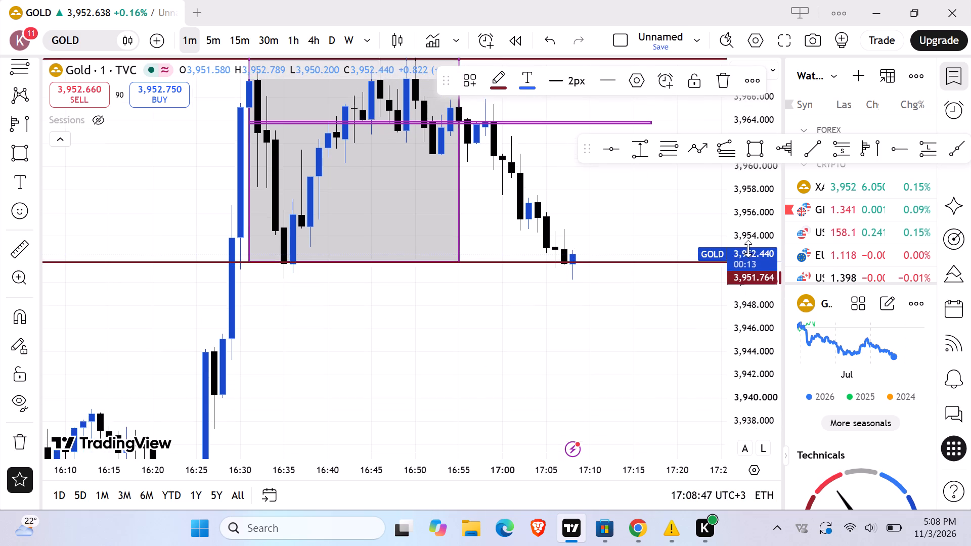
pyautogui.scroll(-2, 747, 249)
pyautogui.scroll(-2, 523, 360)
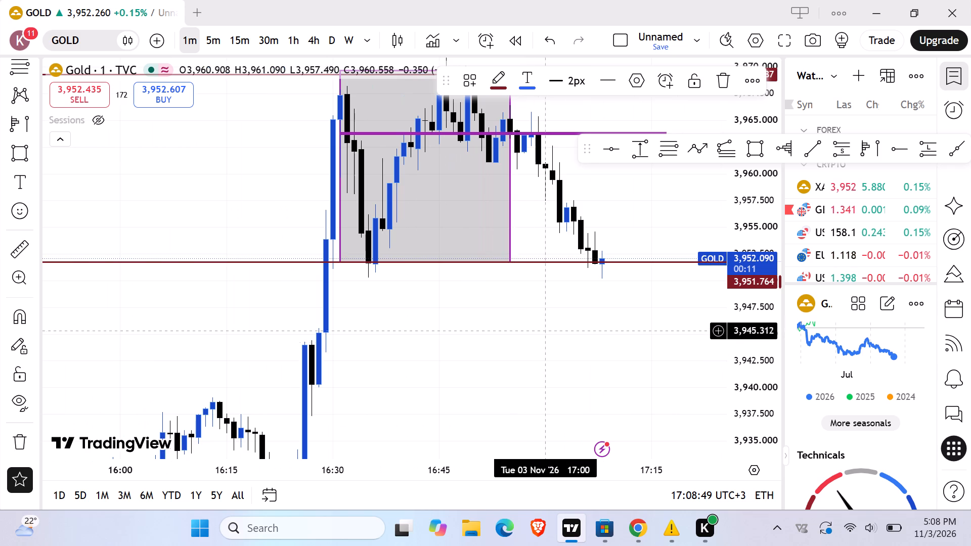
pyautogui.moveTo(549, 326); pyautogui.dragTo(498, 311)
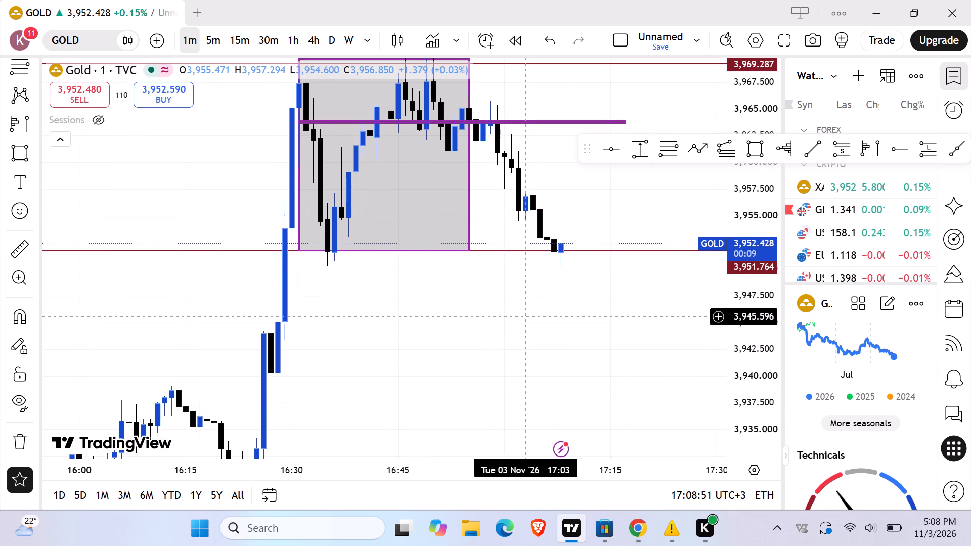
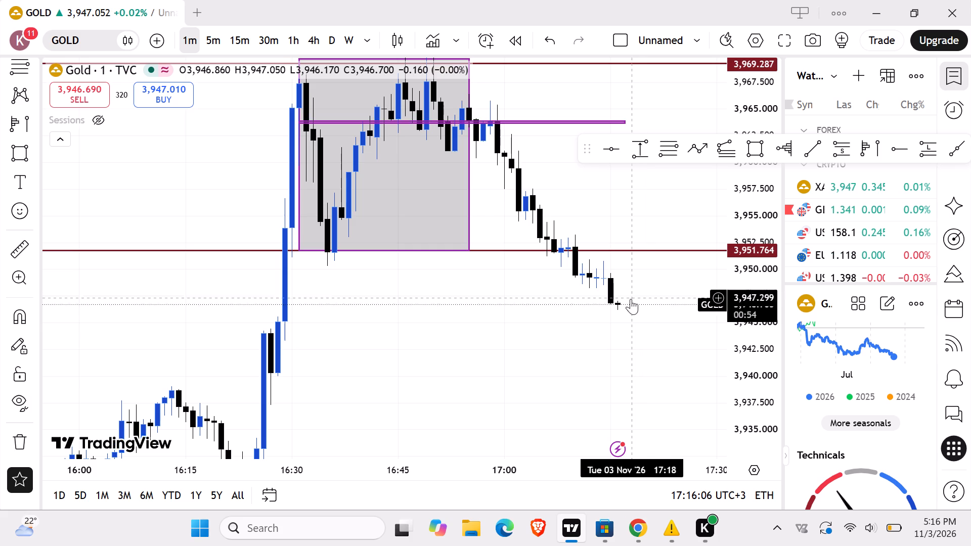
# Switch to Chrome to view gold's Open Interest Heatmap on the CME Group site.
pyautogui.click(638, 537)
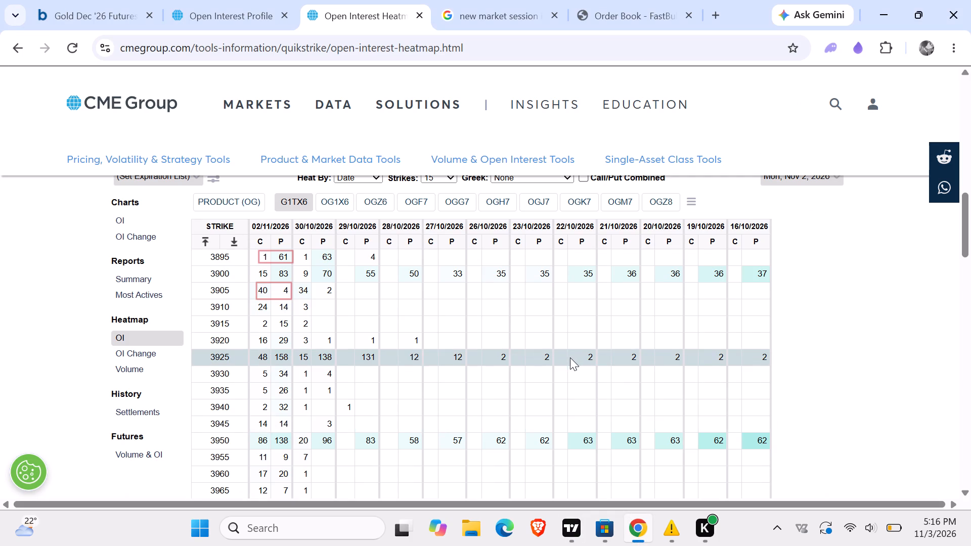
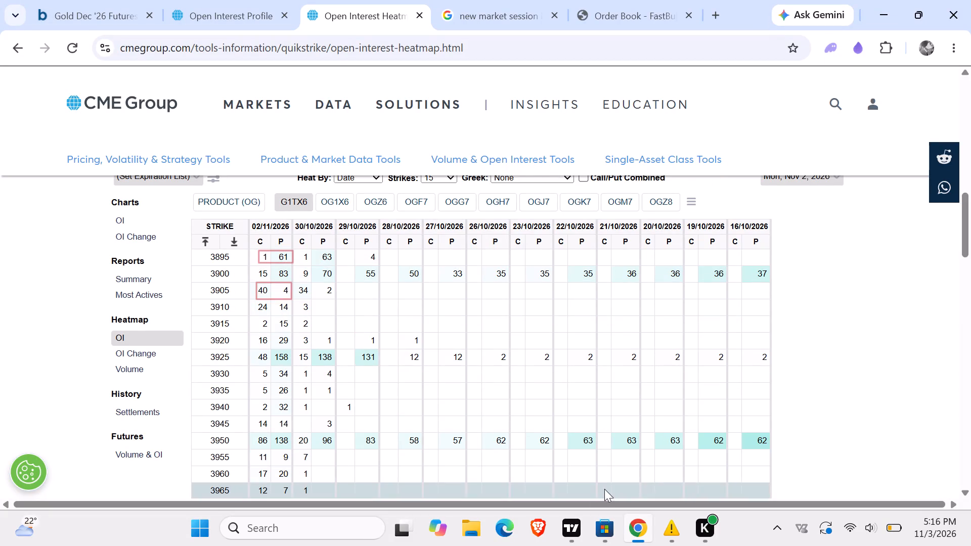
# Switch to TradingView's one-minute gold chart.
pyautogui.click(575, 519)
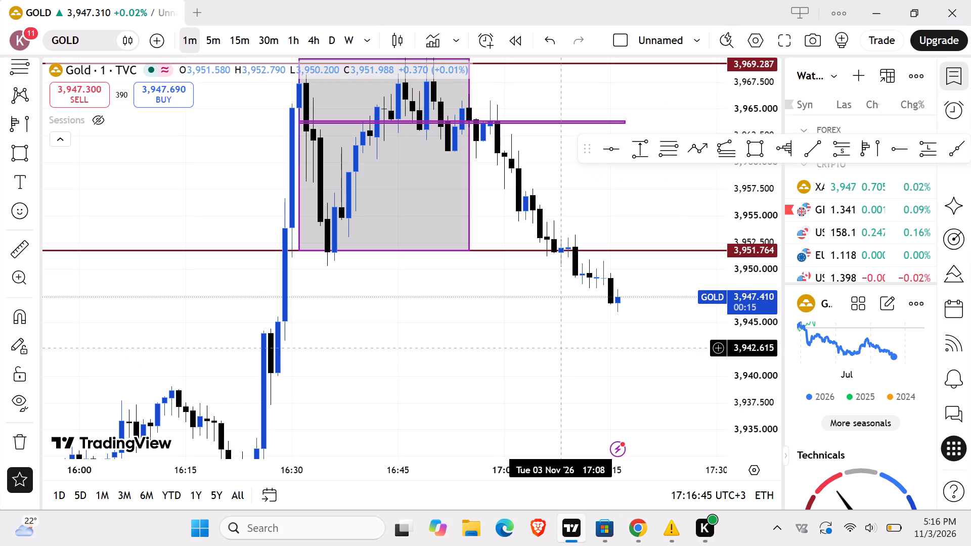
pyautogui.scroll(-2, 558, 341)
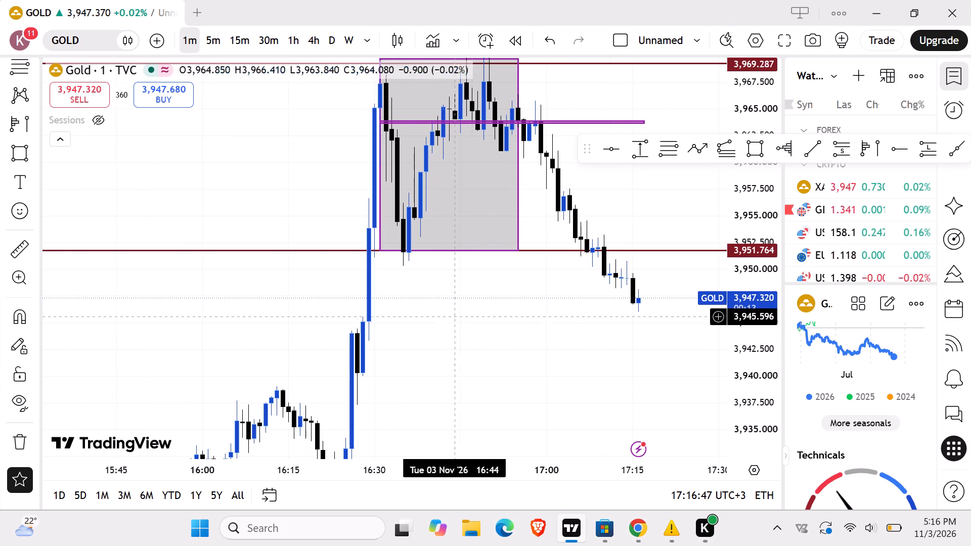
pyautogui.moveTo(523, 341); pyautogui.dragTo(434, 327)
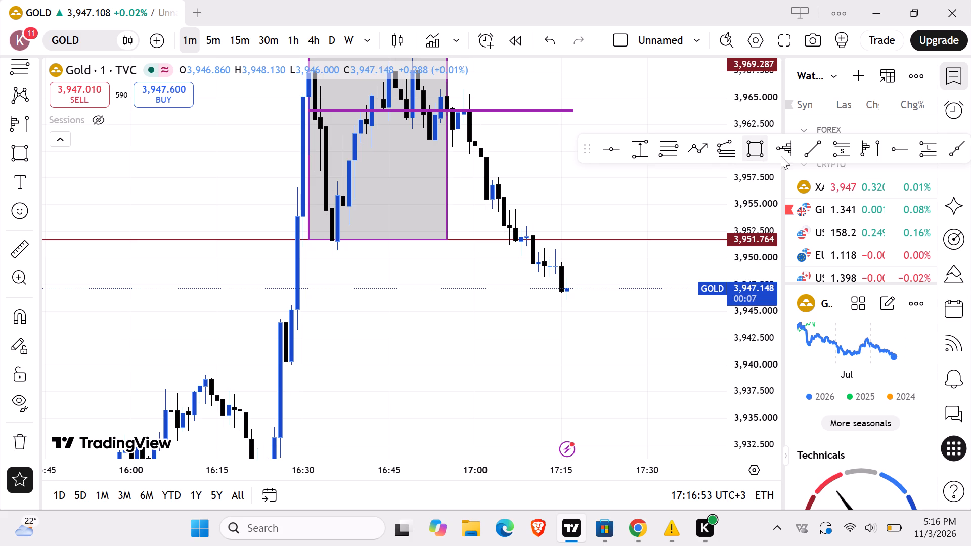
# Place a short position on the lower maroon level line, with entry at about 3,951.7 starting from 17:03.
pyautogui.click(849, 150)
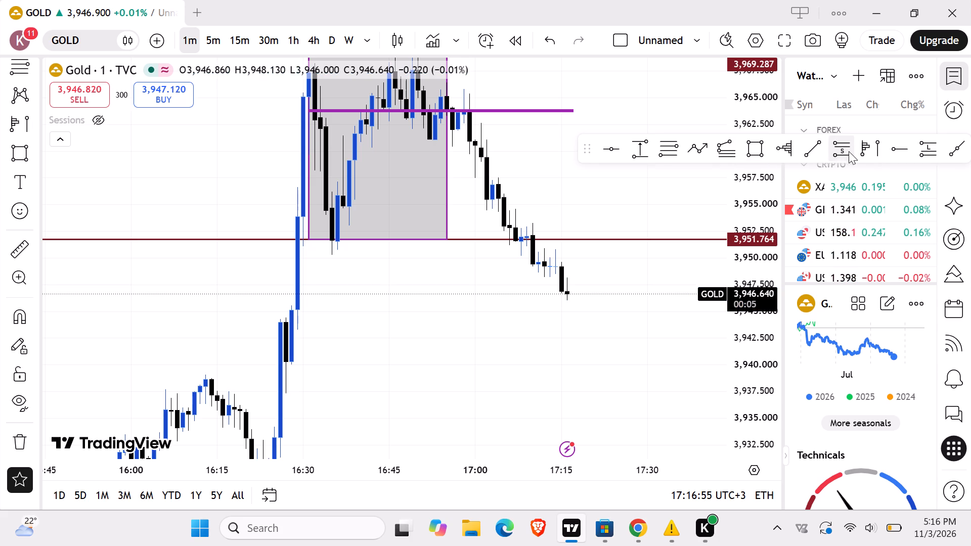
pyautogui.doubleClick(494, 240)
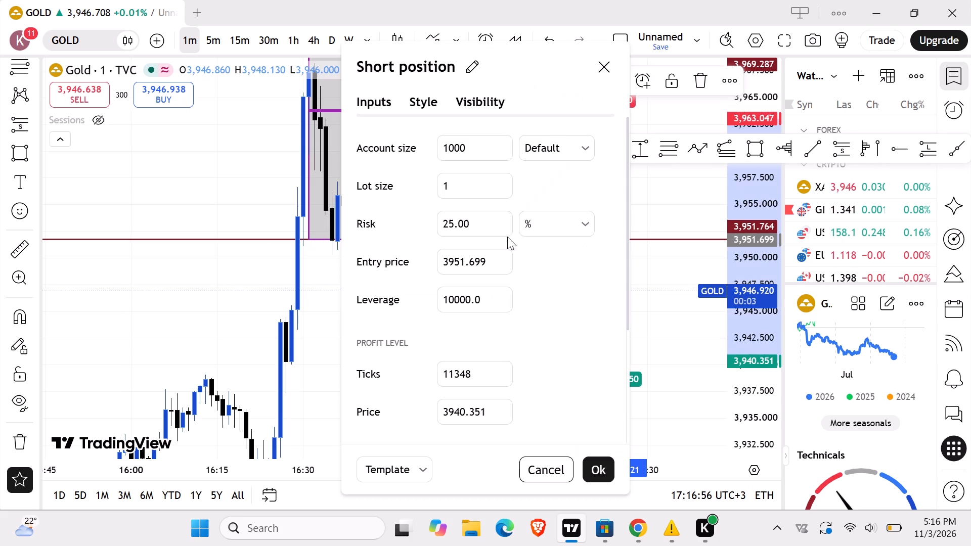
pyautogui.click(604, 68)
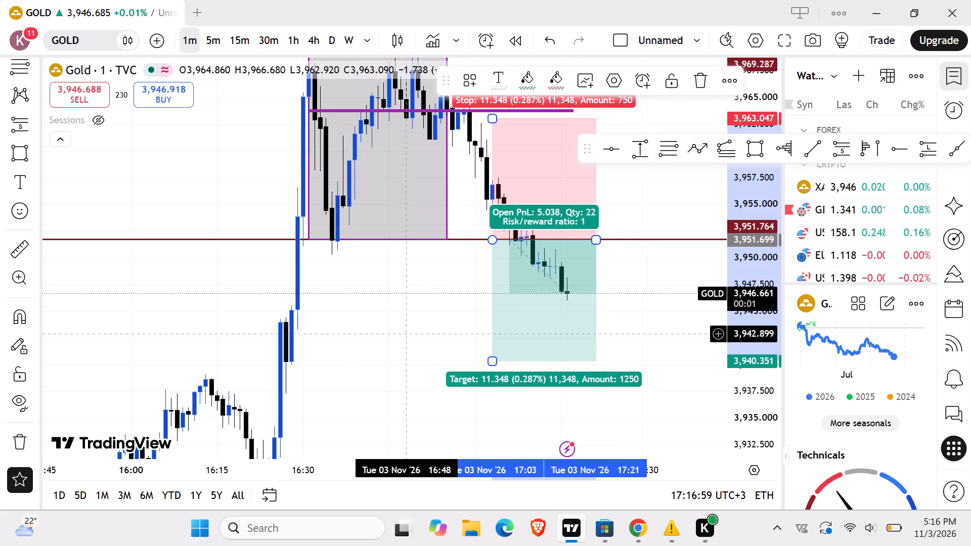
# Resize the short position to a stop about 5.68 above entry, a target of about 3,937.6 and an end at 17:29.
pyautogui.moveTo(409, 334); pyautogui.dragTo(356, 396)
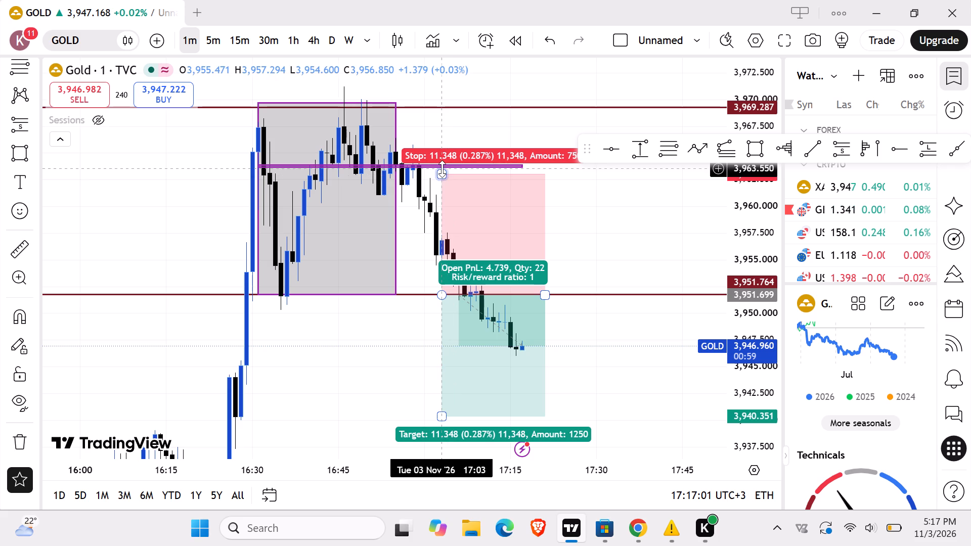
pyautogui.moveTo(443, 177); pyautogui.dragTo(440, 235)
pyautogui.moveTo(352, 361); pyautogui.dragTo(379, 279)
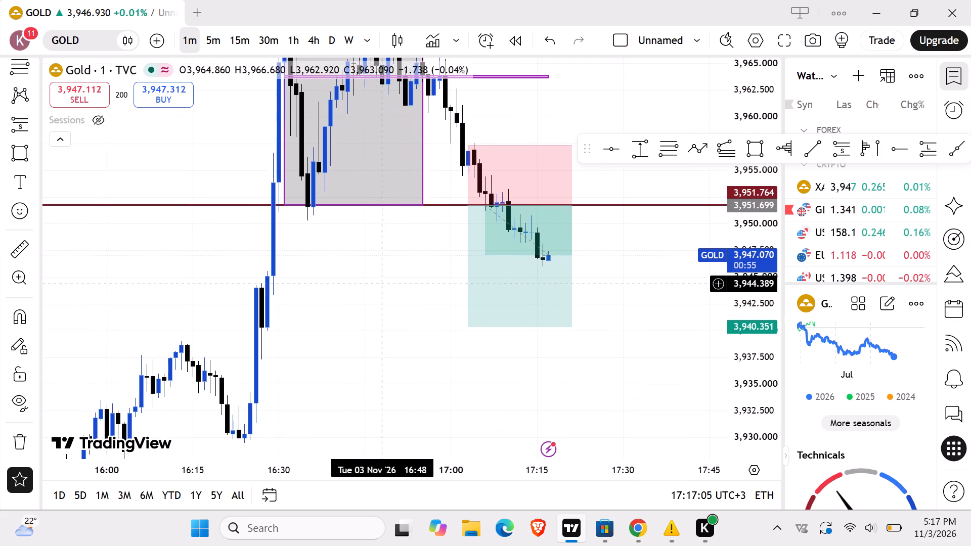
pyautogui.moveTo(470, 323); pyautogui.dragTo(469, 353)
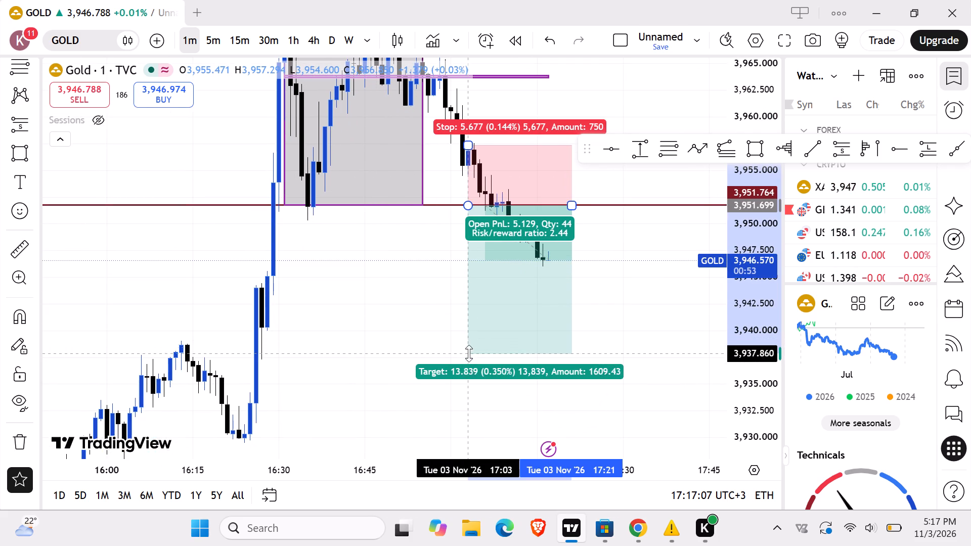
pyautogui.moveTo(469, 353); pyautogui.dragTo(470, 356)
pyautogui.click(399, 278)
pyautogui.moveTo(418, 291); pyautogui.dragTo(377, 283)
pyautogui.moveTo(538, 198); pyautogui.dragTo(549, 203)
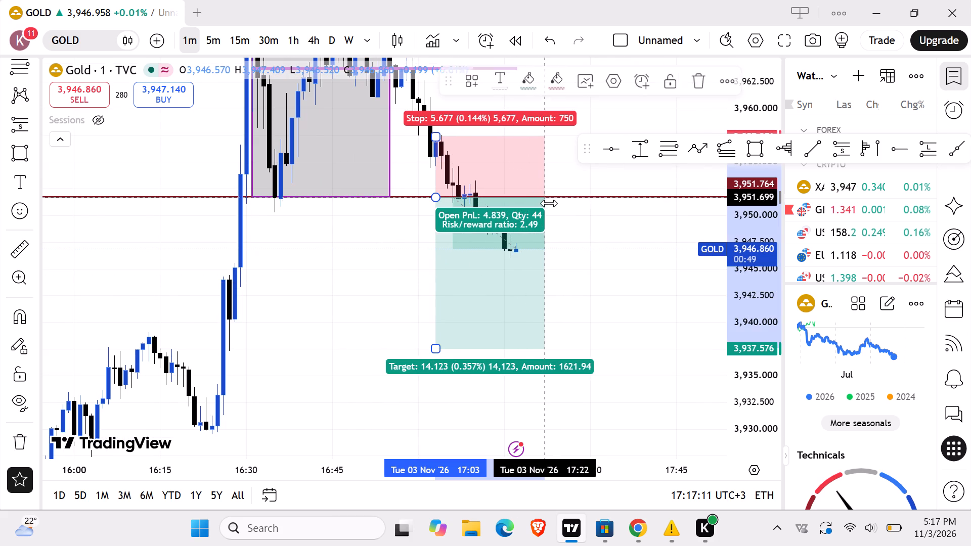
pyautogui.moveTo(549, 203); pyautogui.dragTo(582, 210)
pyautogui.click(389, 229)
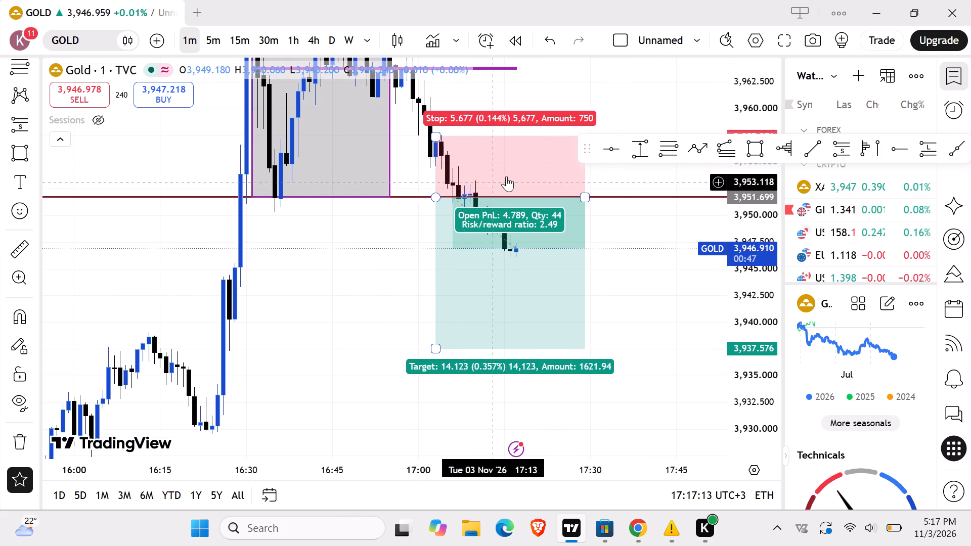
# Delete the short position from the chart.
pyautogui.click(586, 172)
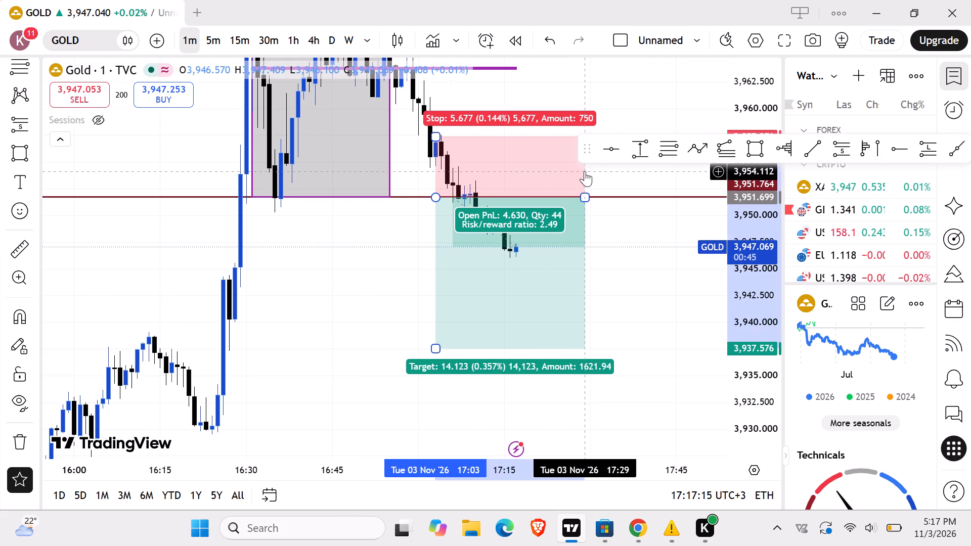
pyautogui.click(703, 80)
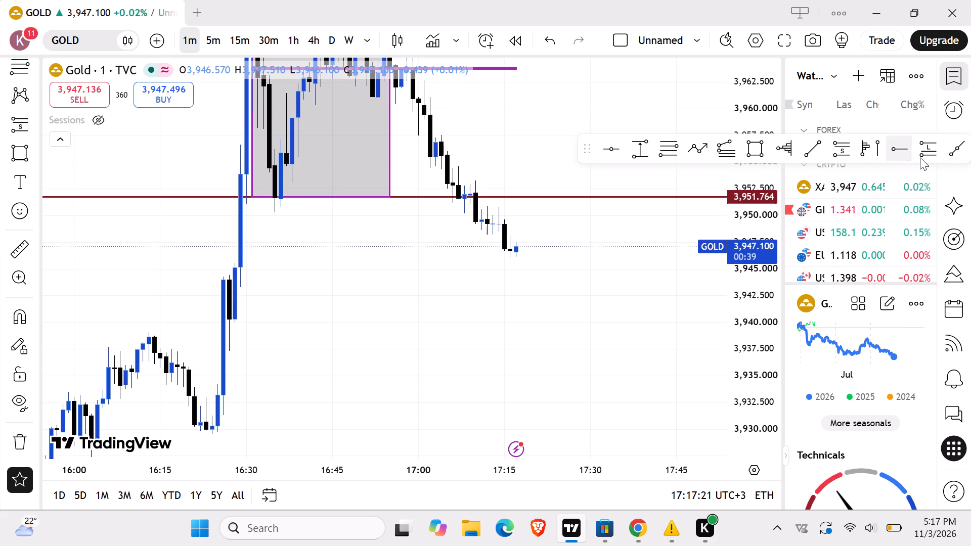
# Place a short position by the lower maroon level line, with entry at about 3,951.9 starting from 17:08.
pyautogui.click(836, 149)
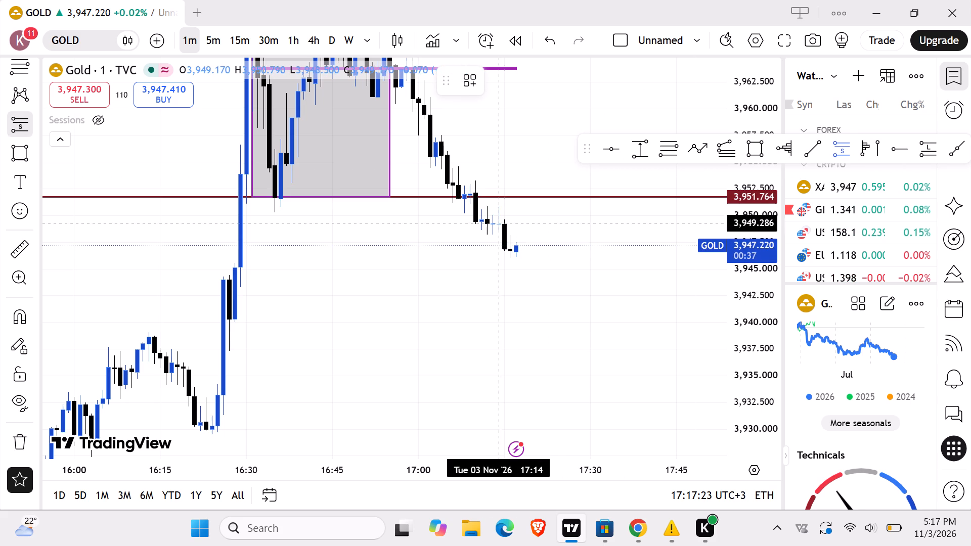
pyautogui.click(509, 197)
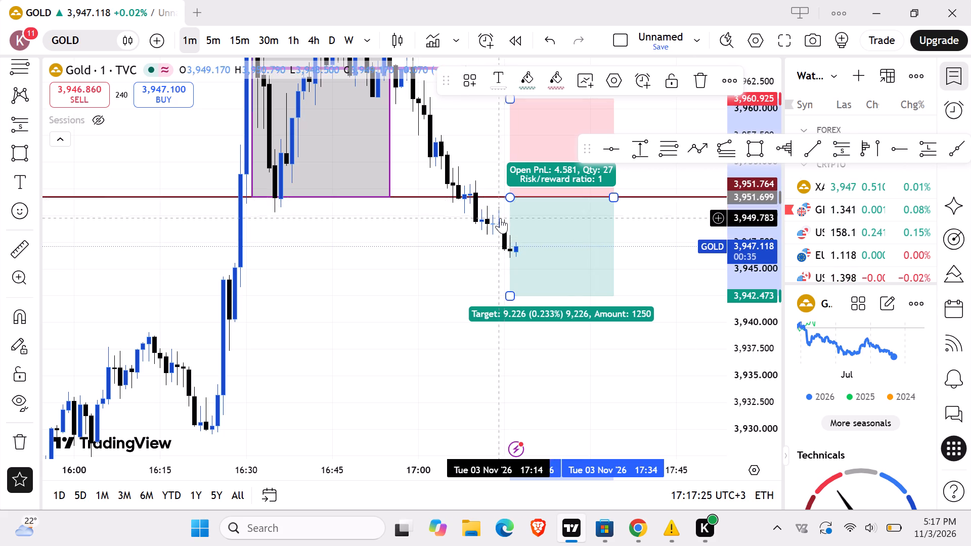
pyautogui.moveTo(512, 200); pyautogui.dragTo(475, 198)
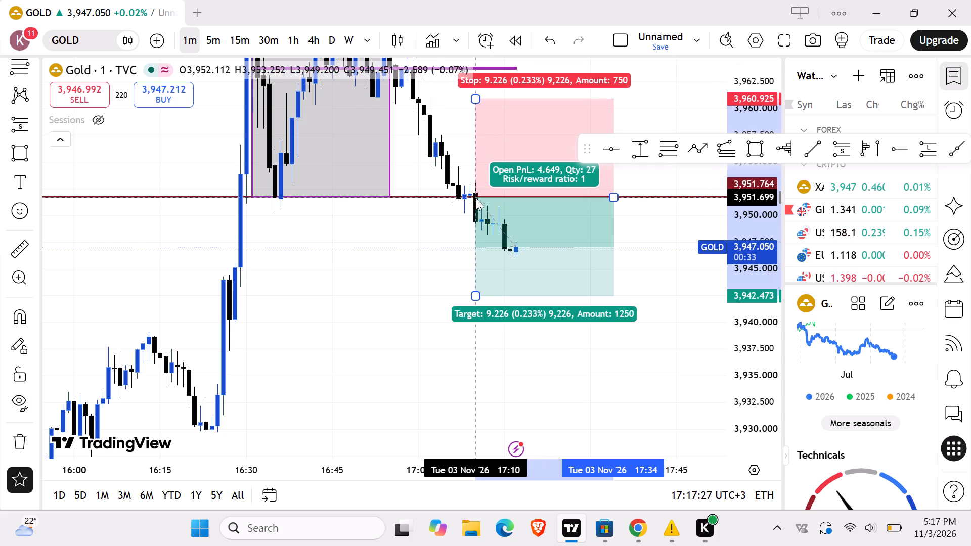
pyautogui.moveTo(475, 198); pyautogui.dragTo(465, 195)
pyautogui.click(465, 193)
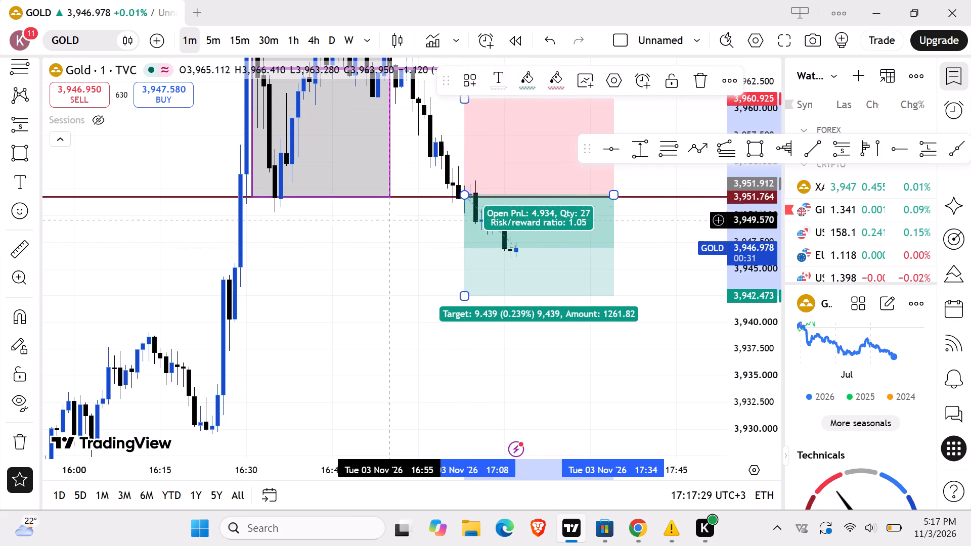
# Adjust the short position's stop to about 3,957.3 and its target to about 3,939.8.
pyautogui.moveTo(369, 269); pyautogui.dragTo(345, 311)
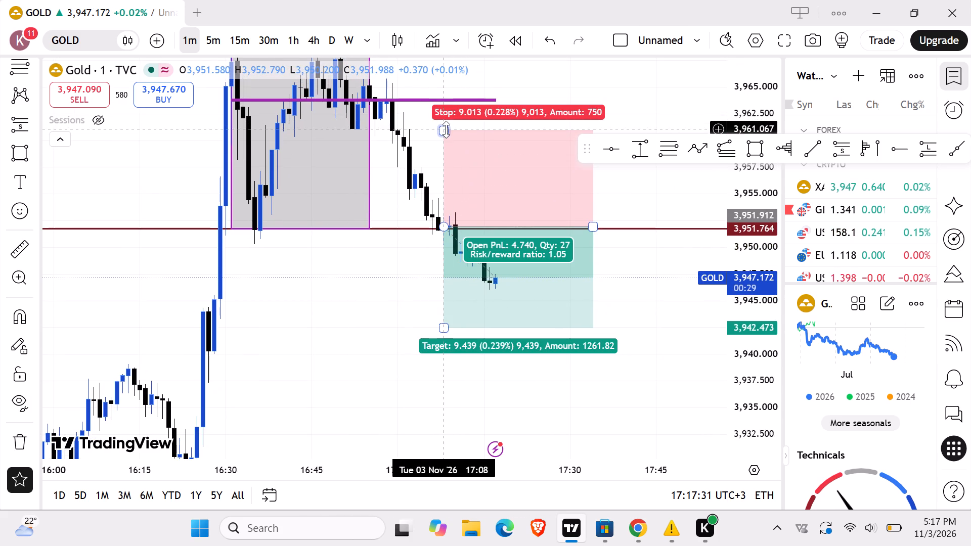
pyautogui.moveTo(446, 129); pyautogui.dragTo(445, 169)
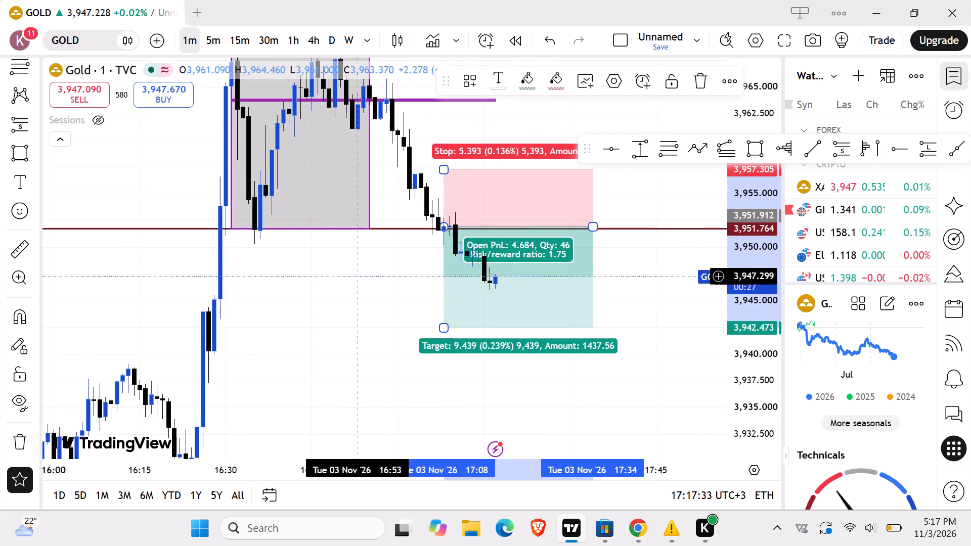
pyautogui.moveTo(346, 301); pyautogui.dragTo(362, 241)
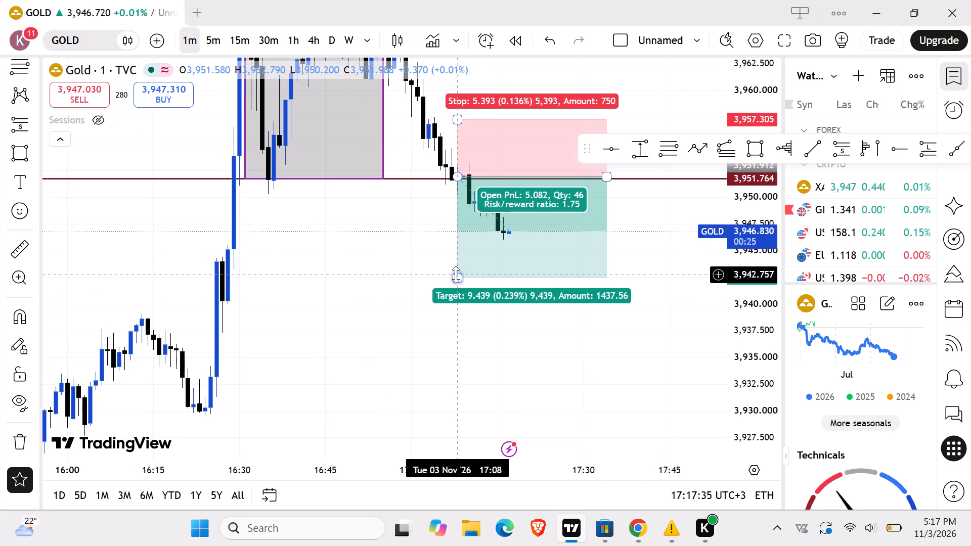
pyautogui.moveTo(457, 278); pyautogui.dragTo(461, 307)
pyautogui.click(382, 253)
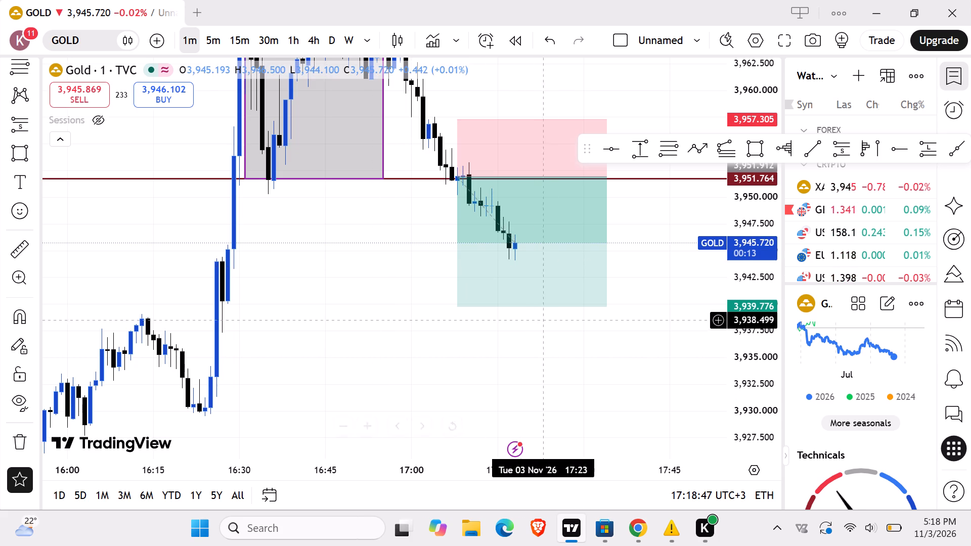
# Minimise TradingView to return to the CME Open Interest Heatmap in Chrome.
pyautogui.click(886, 8)
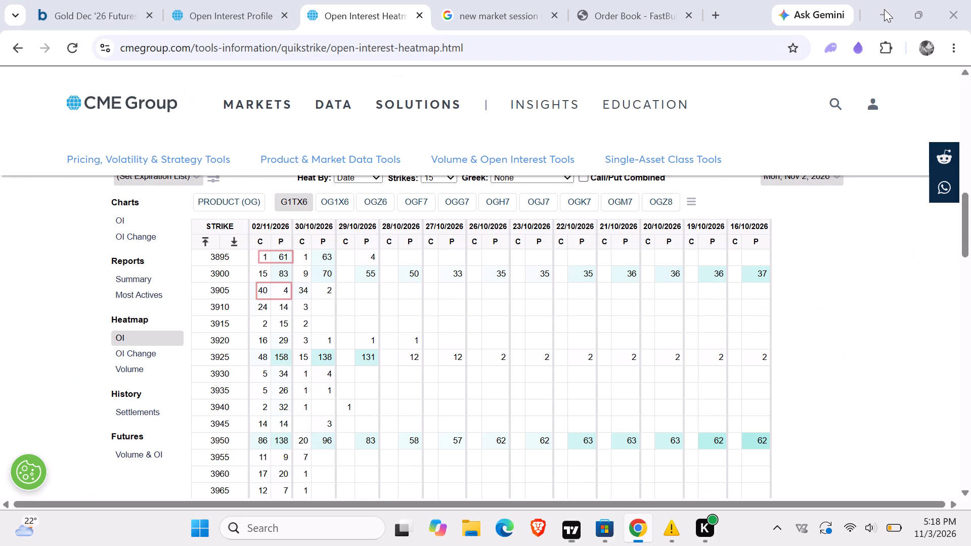